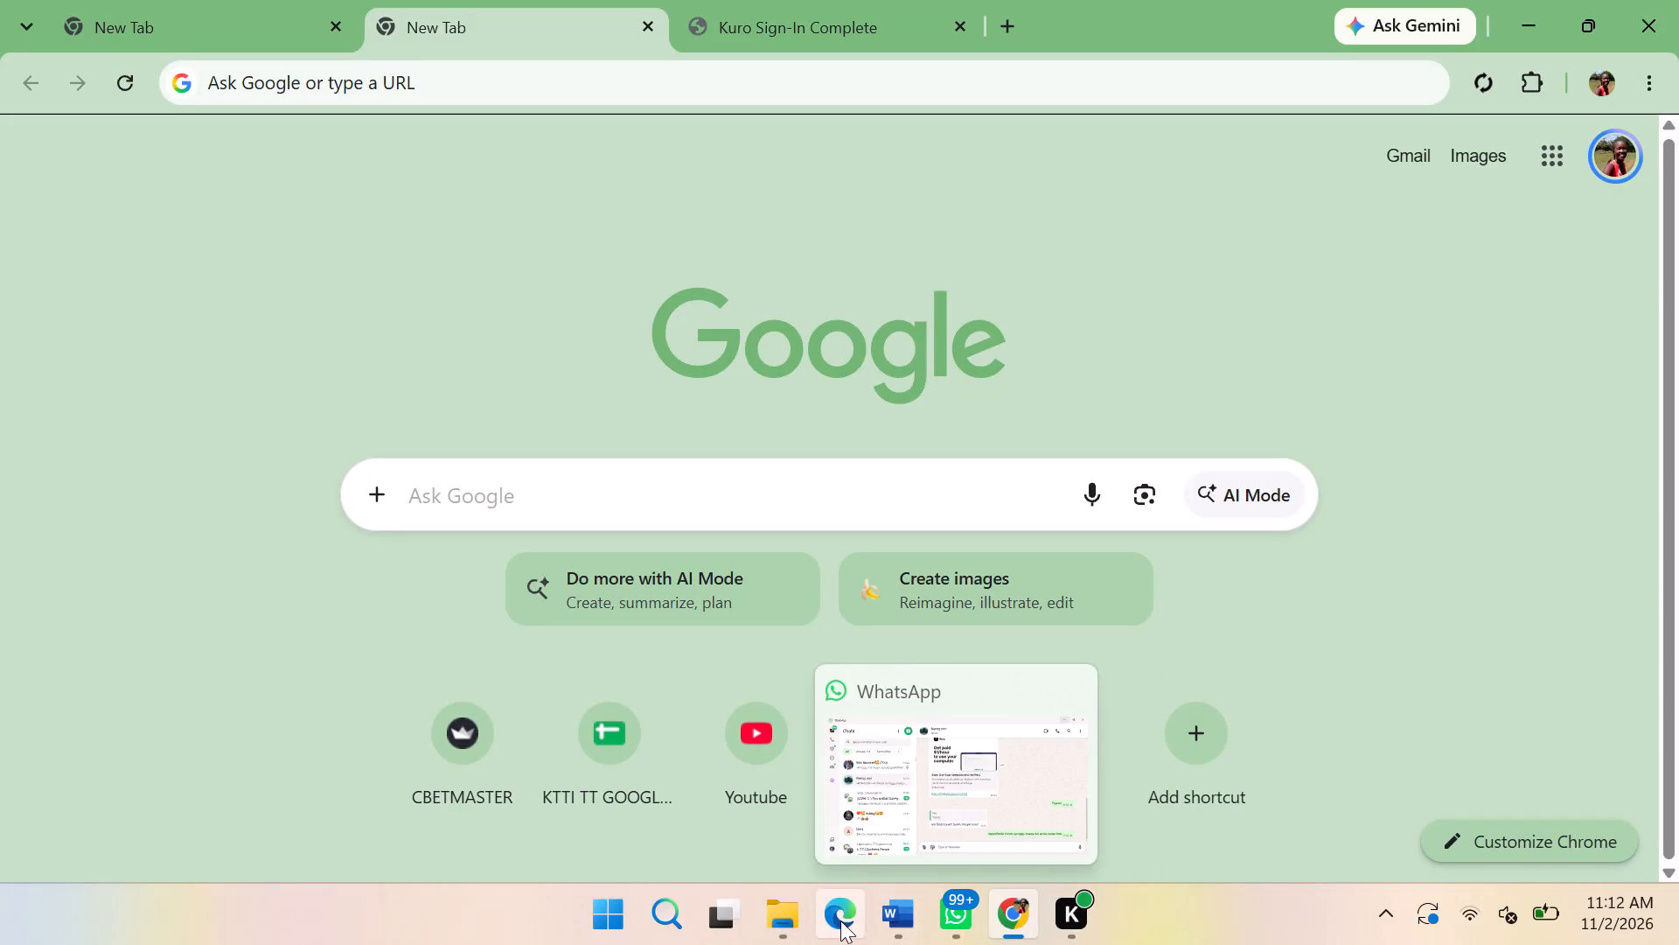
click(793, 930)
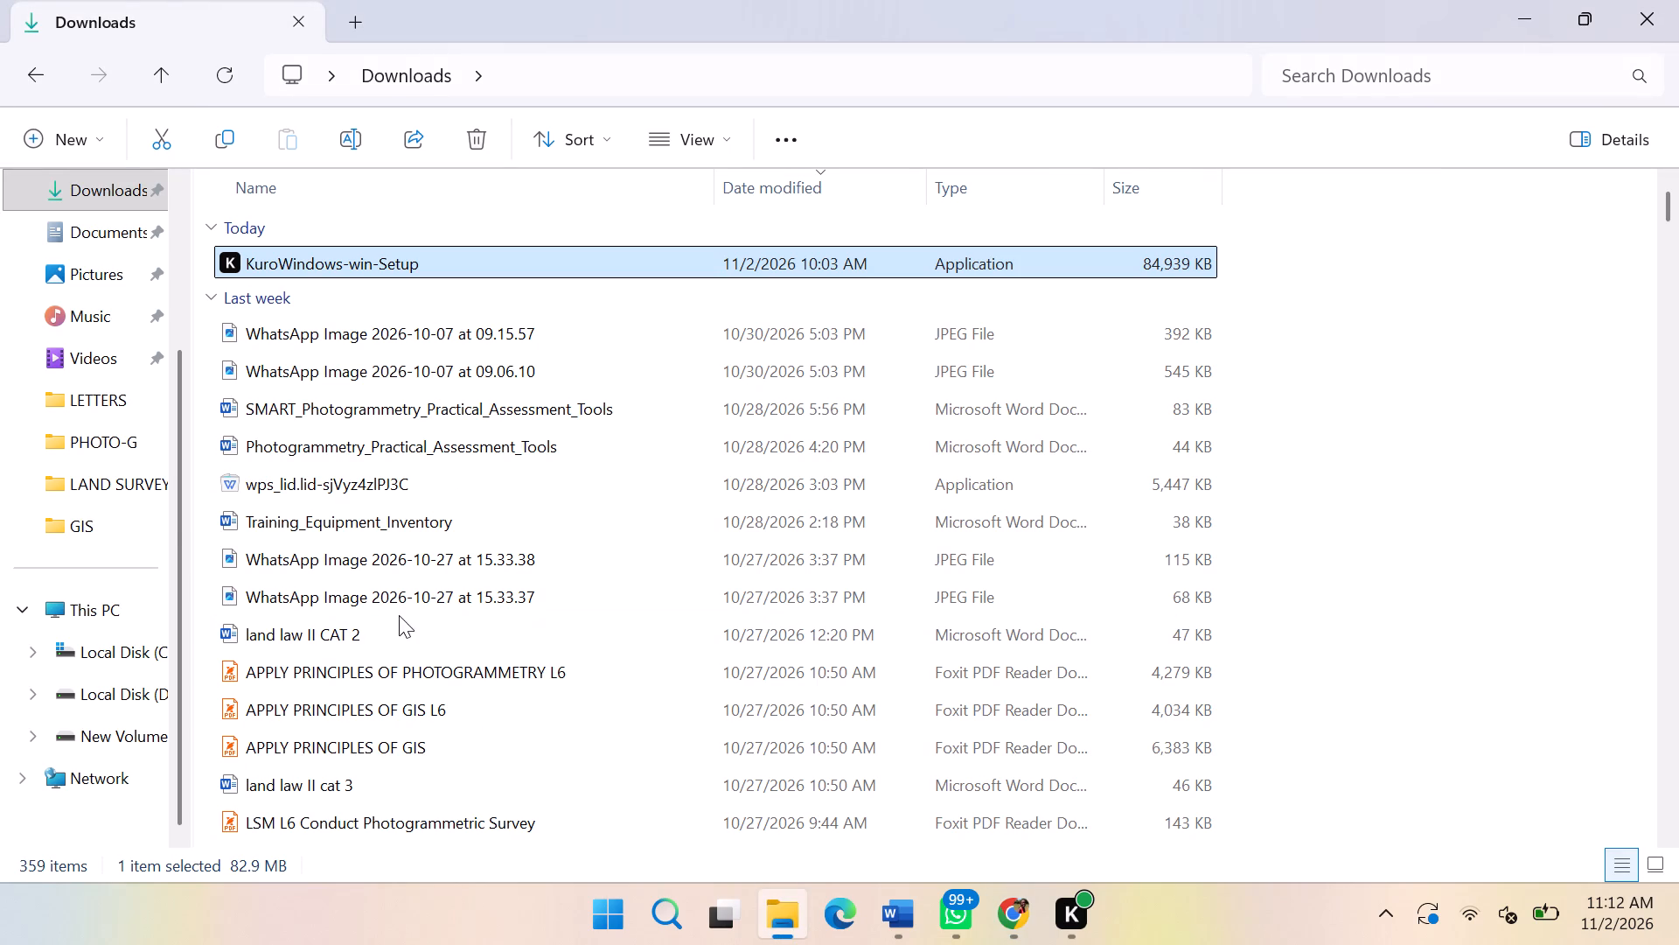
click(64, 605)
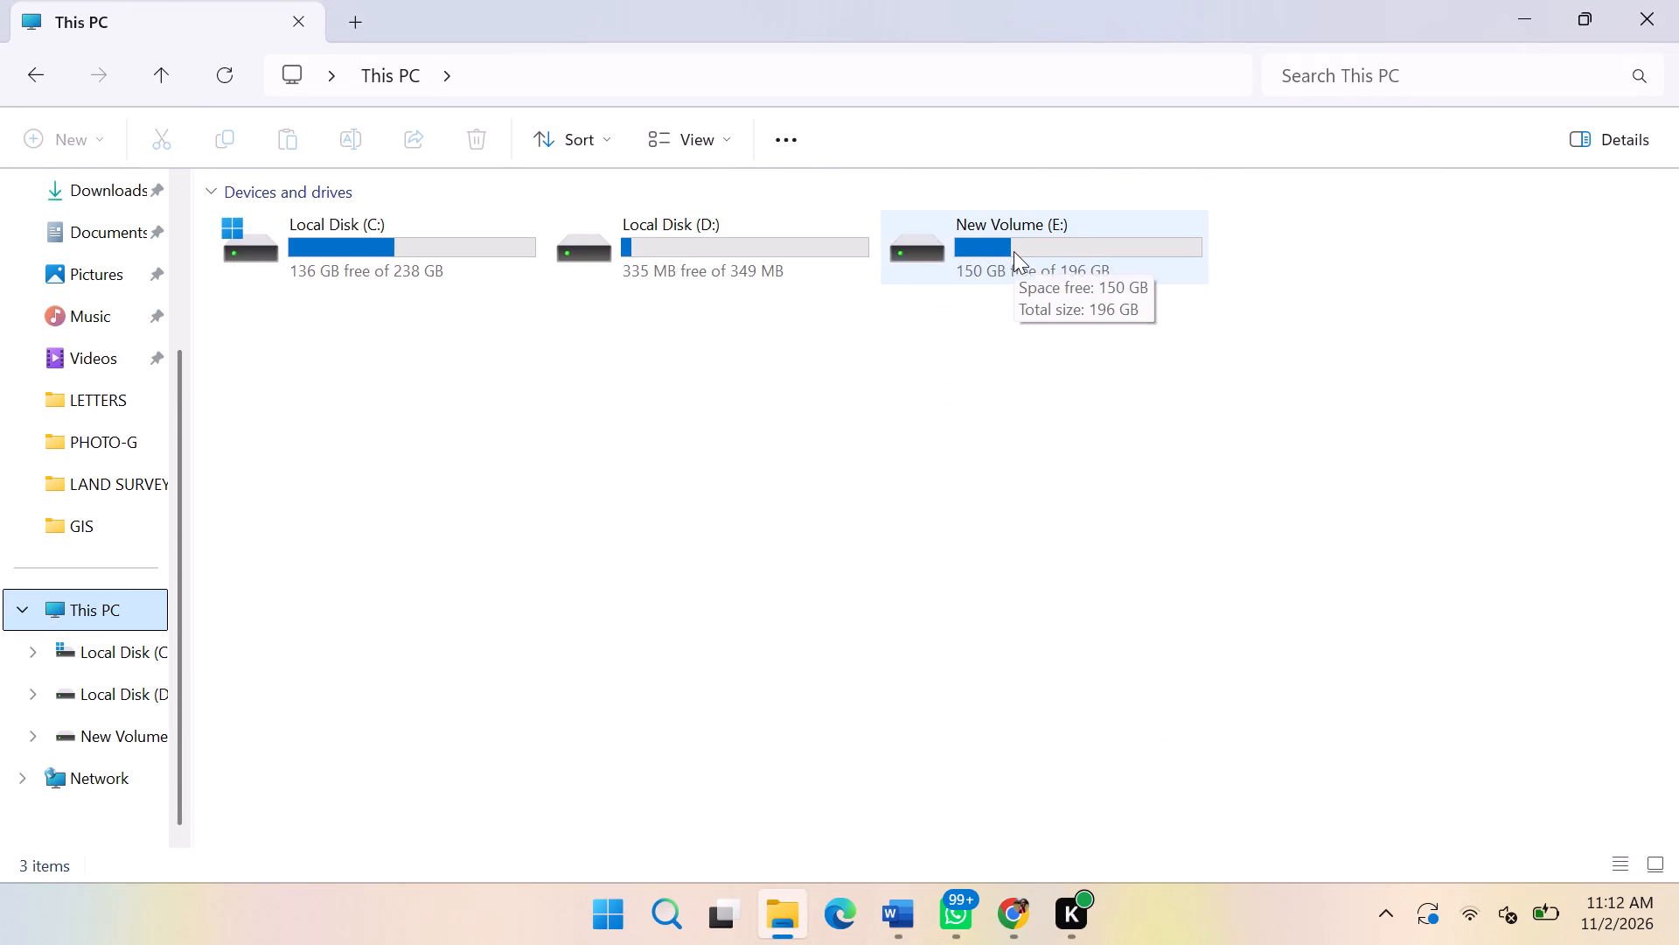
Launch QGIS Desktop 3.44.15 from the recent searches.
click(667, 921)
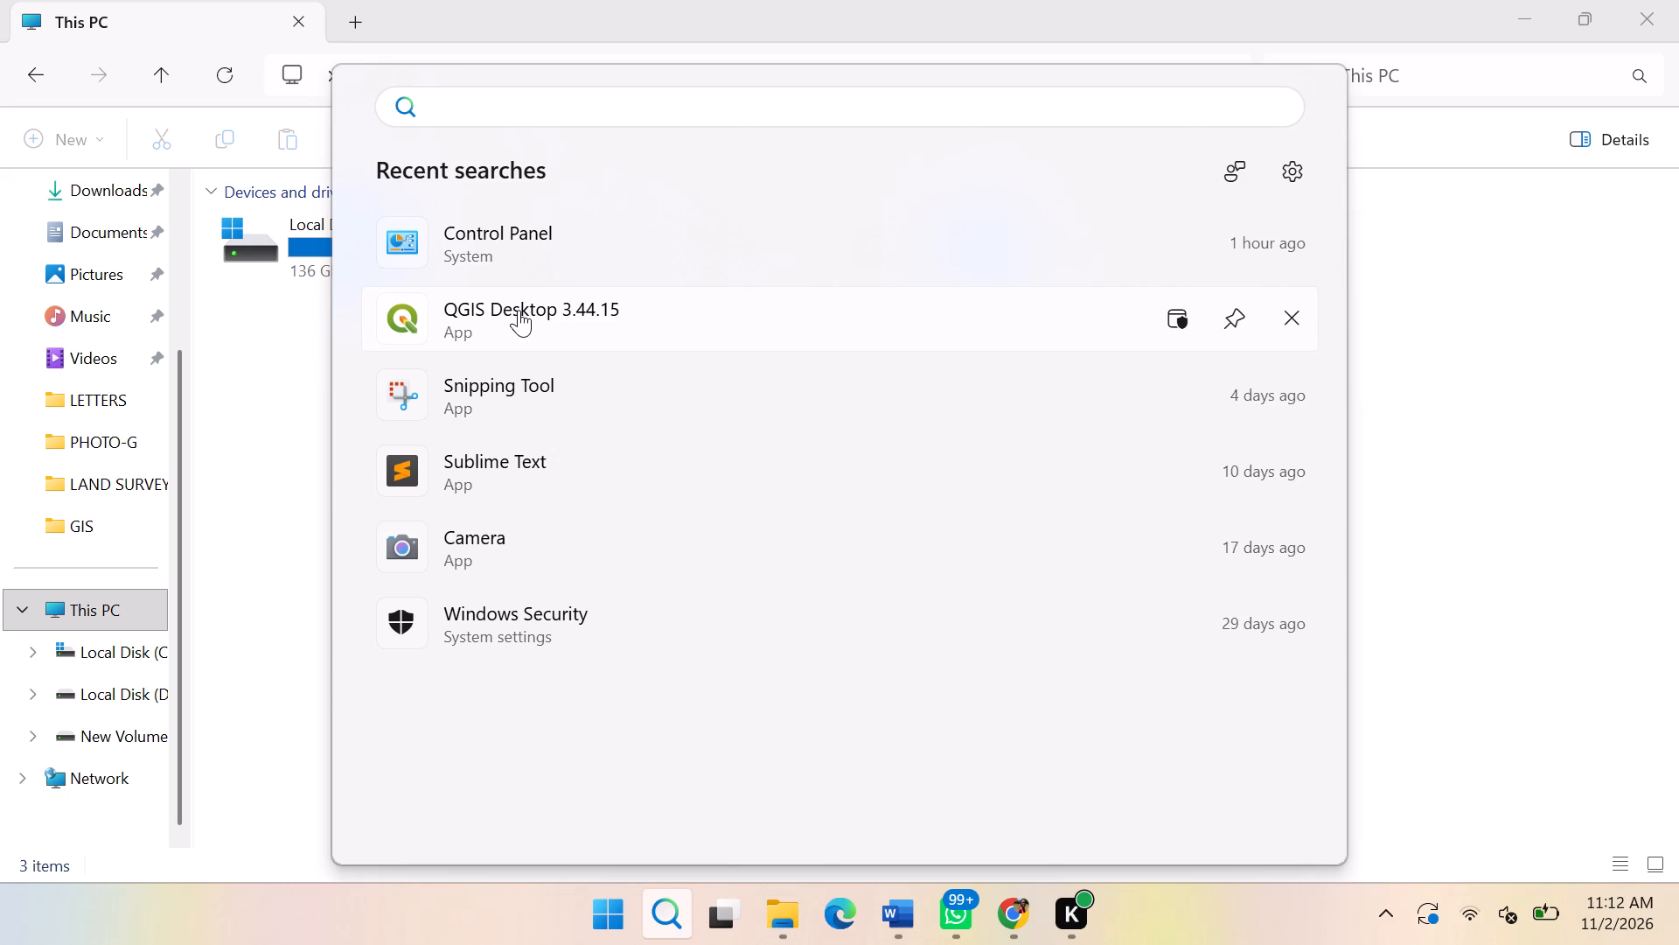
click(520, 312)
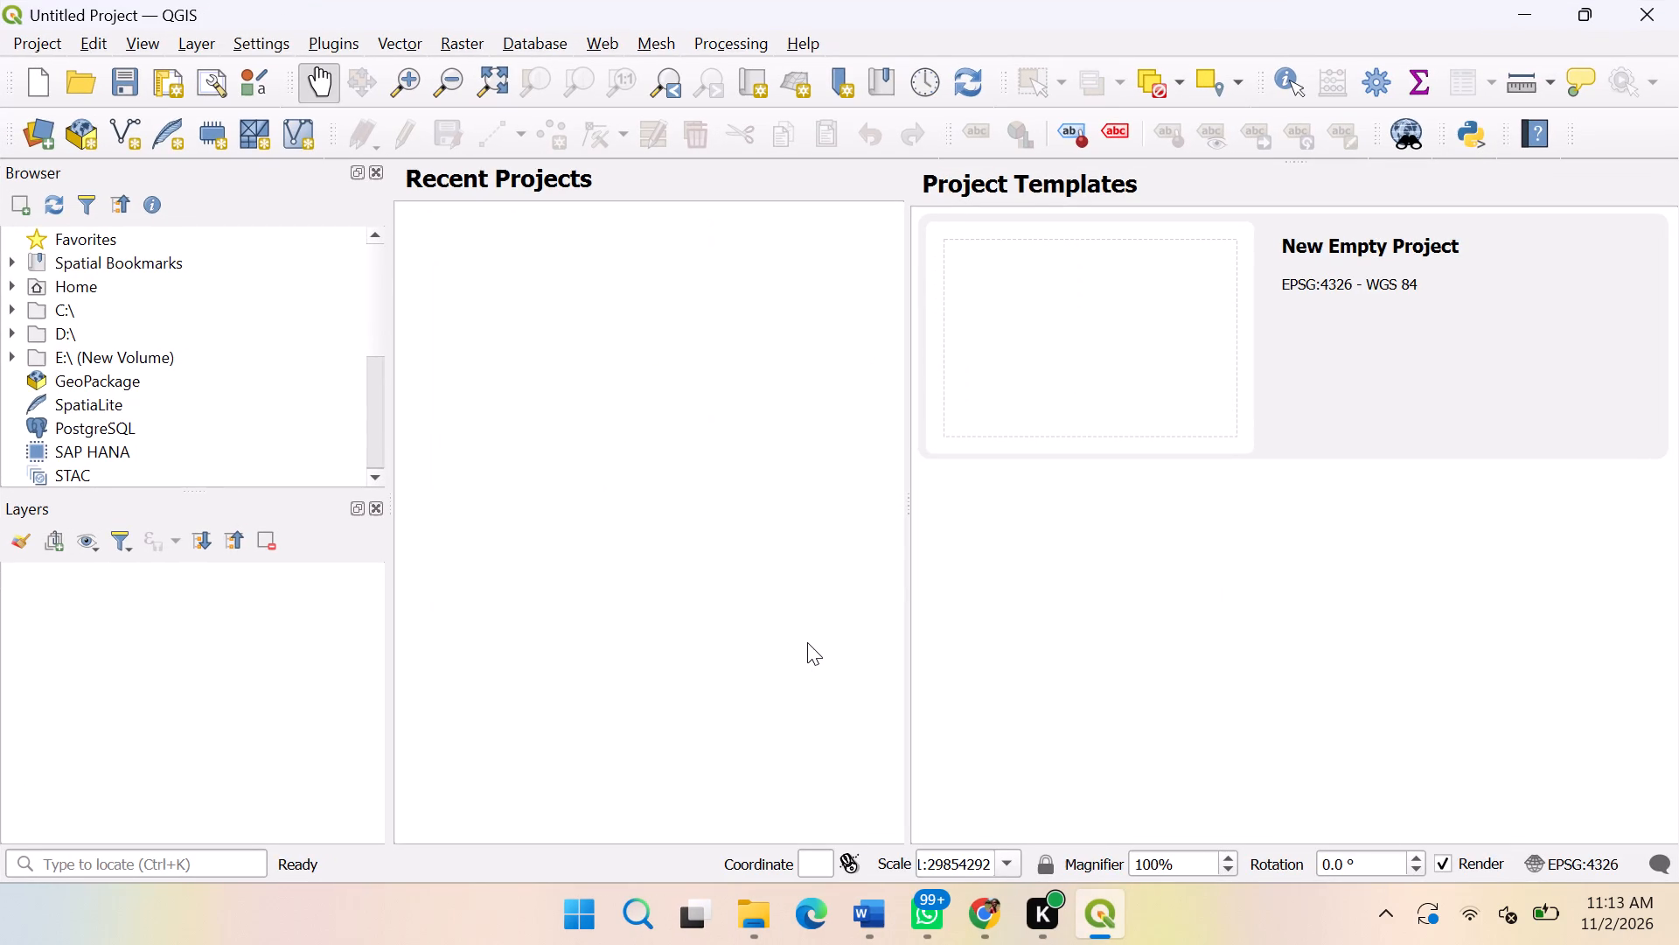
Create a new empty project.
click(10, 47)
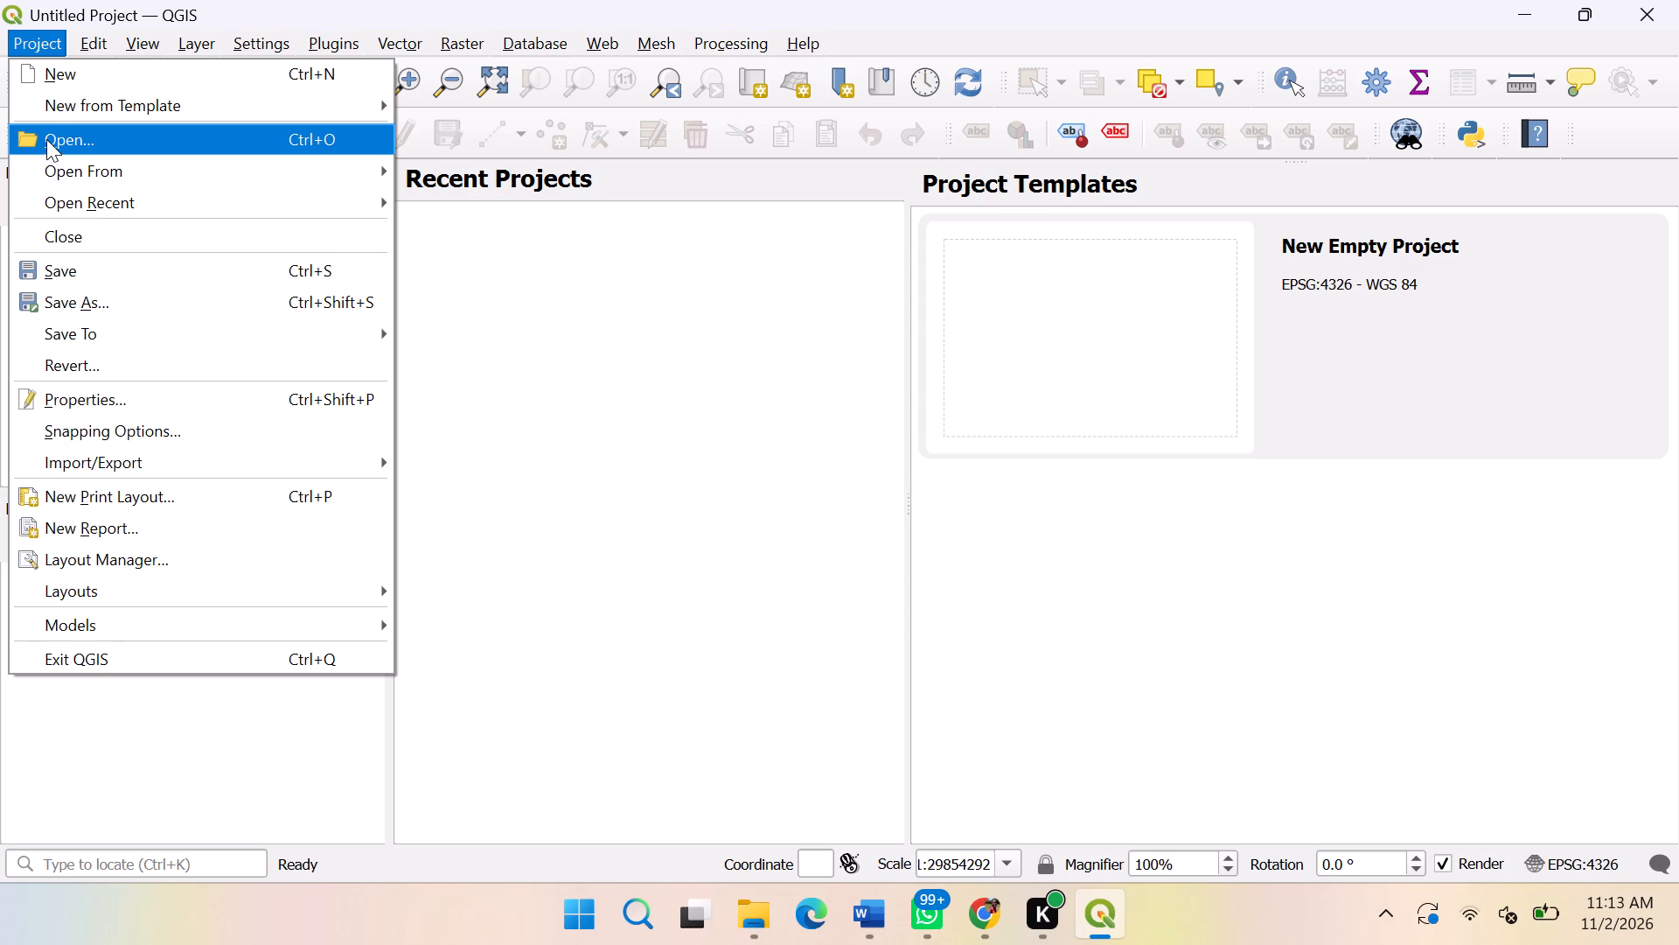
click(80, 68)
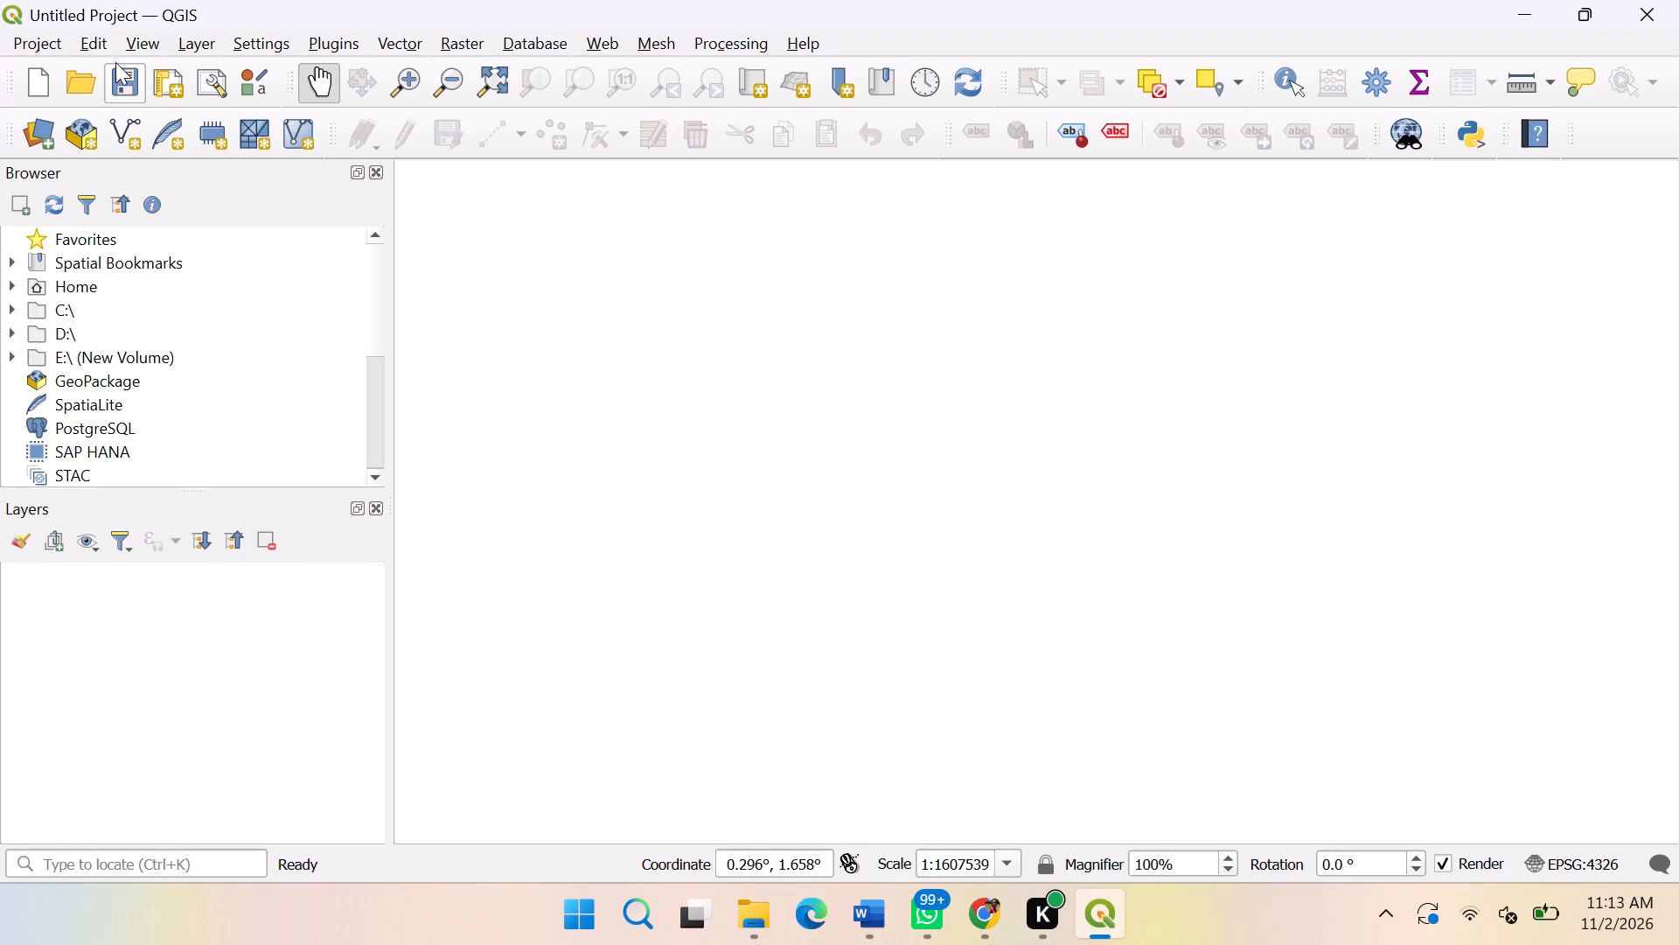
Add the shapefile Kenya_Counties_Administrative_Data.shp from the DATA folder to the project as a vector layer.
click(195, 45)
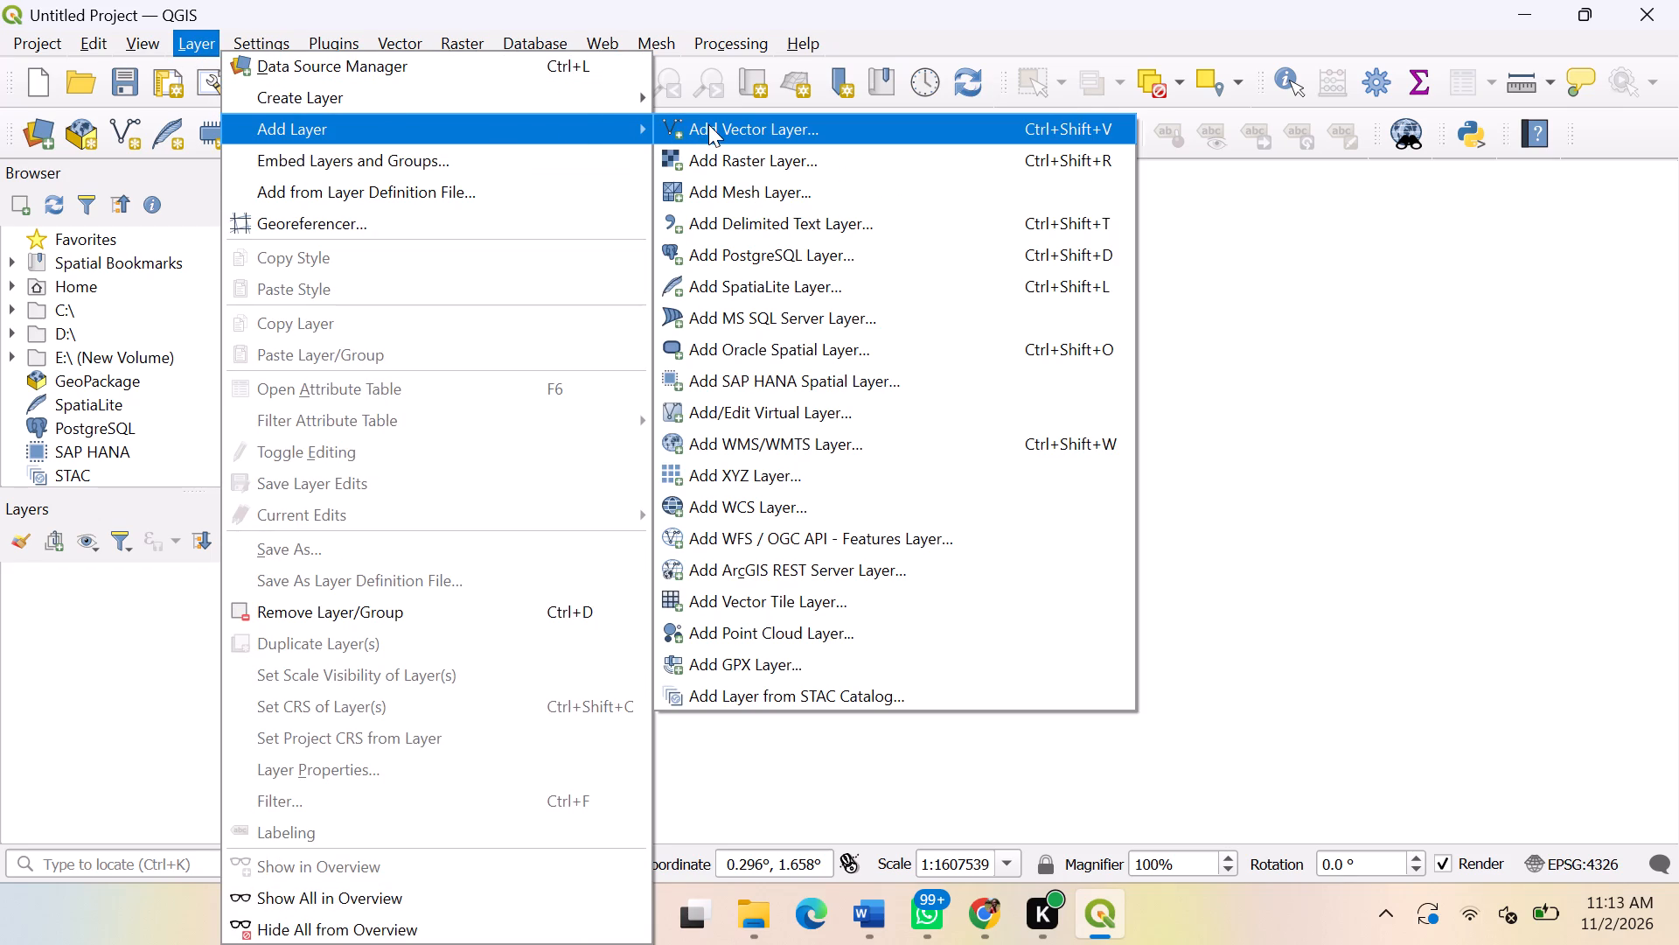
click(716, 129)
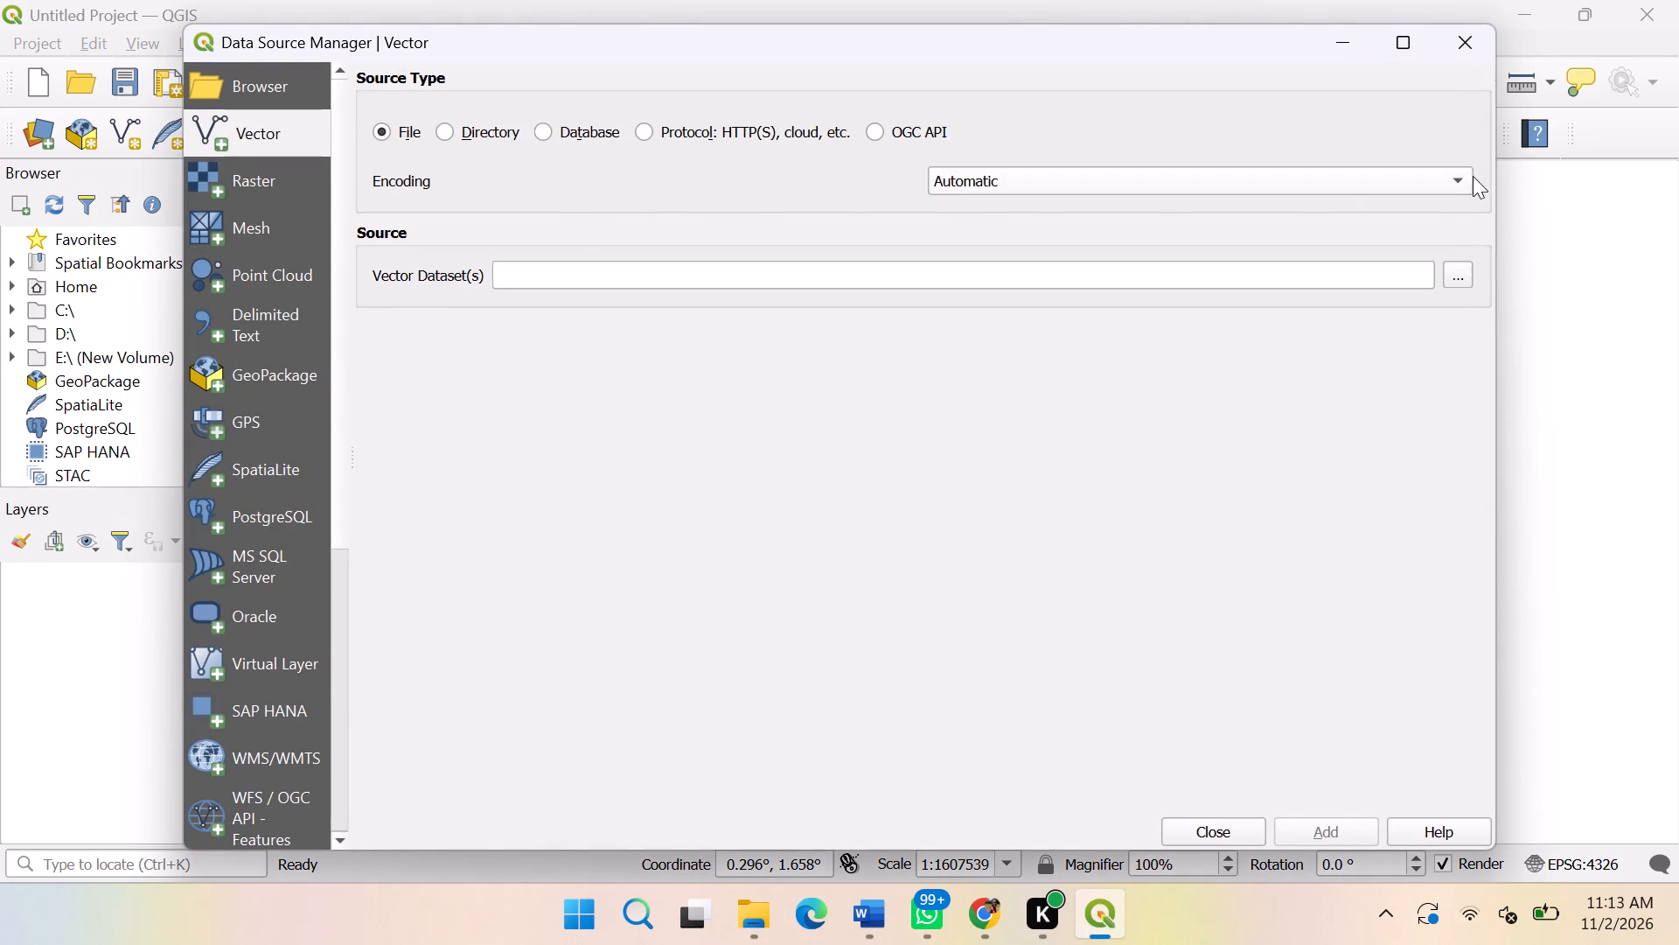
click(1460, 274)
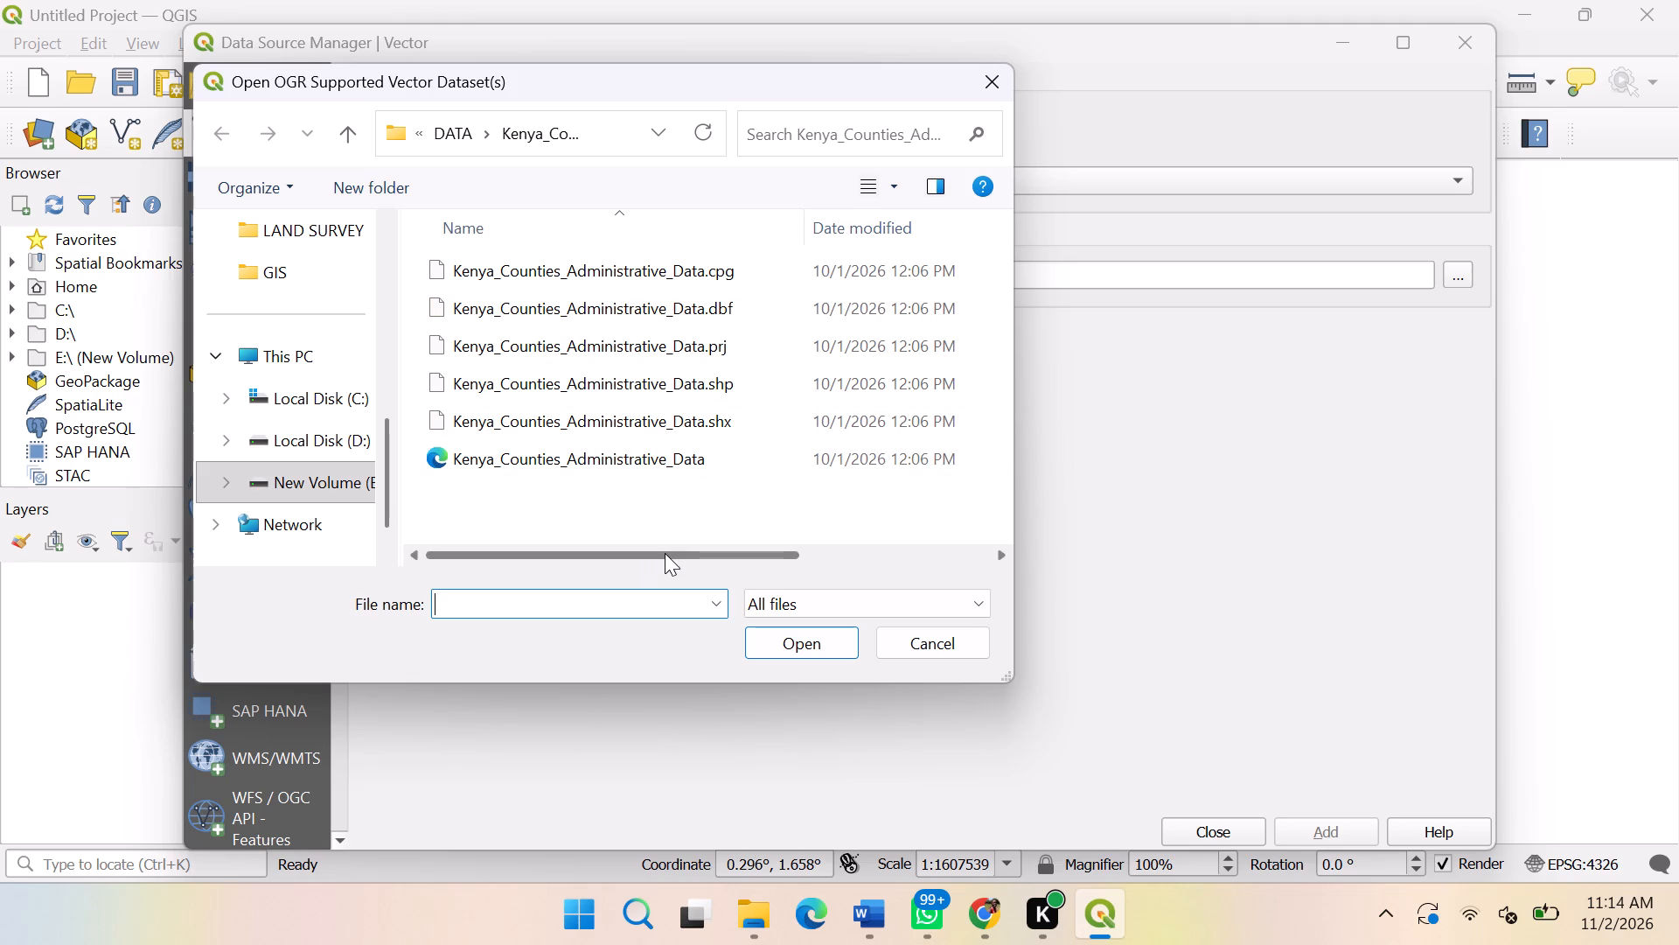
drag(665, 553, 713, 570)
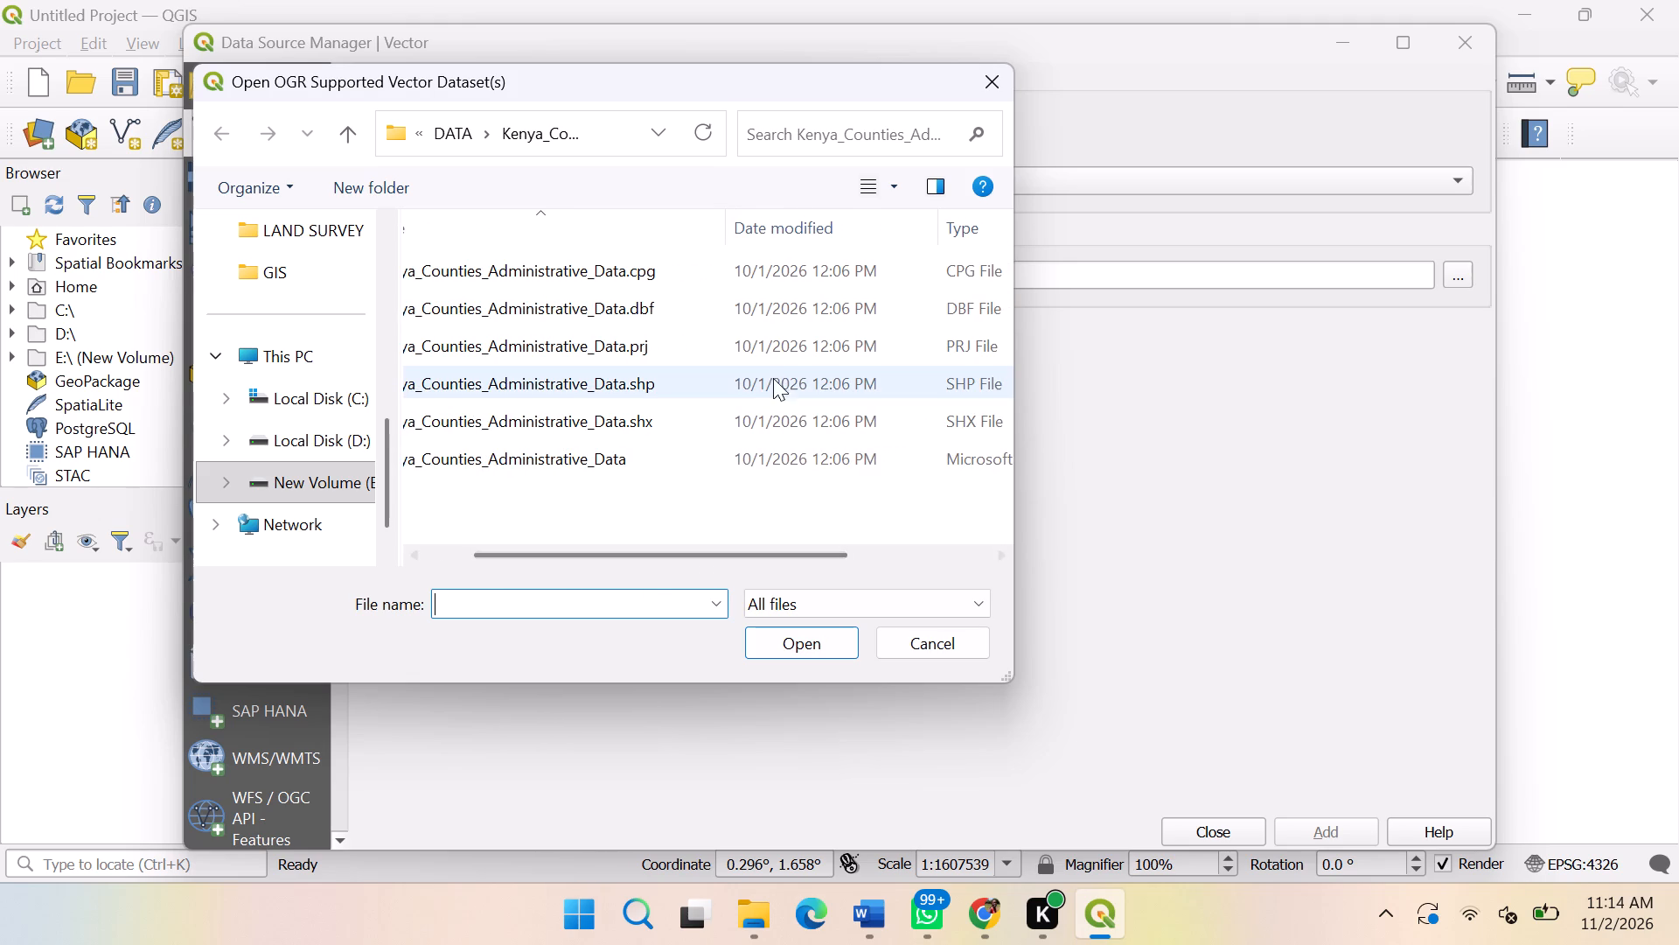
click(772, 388)
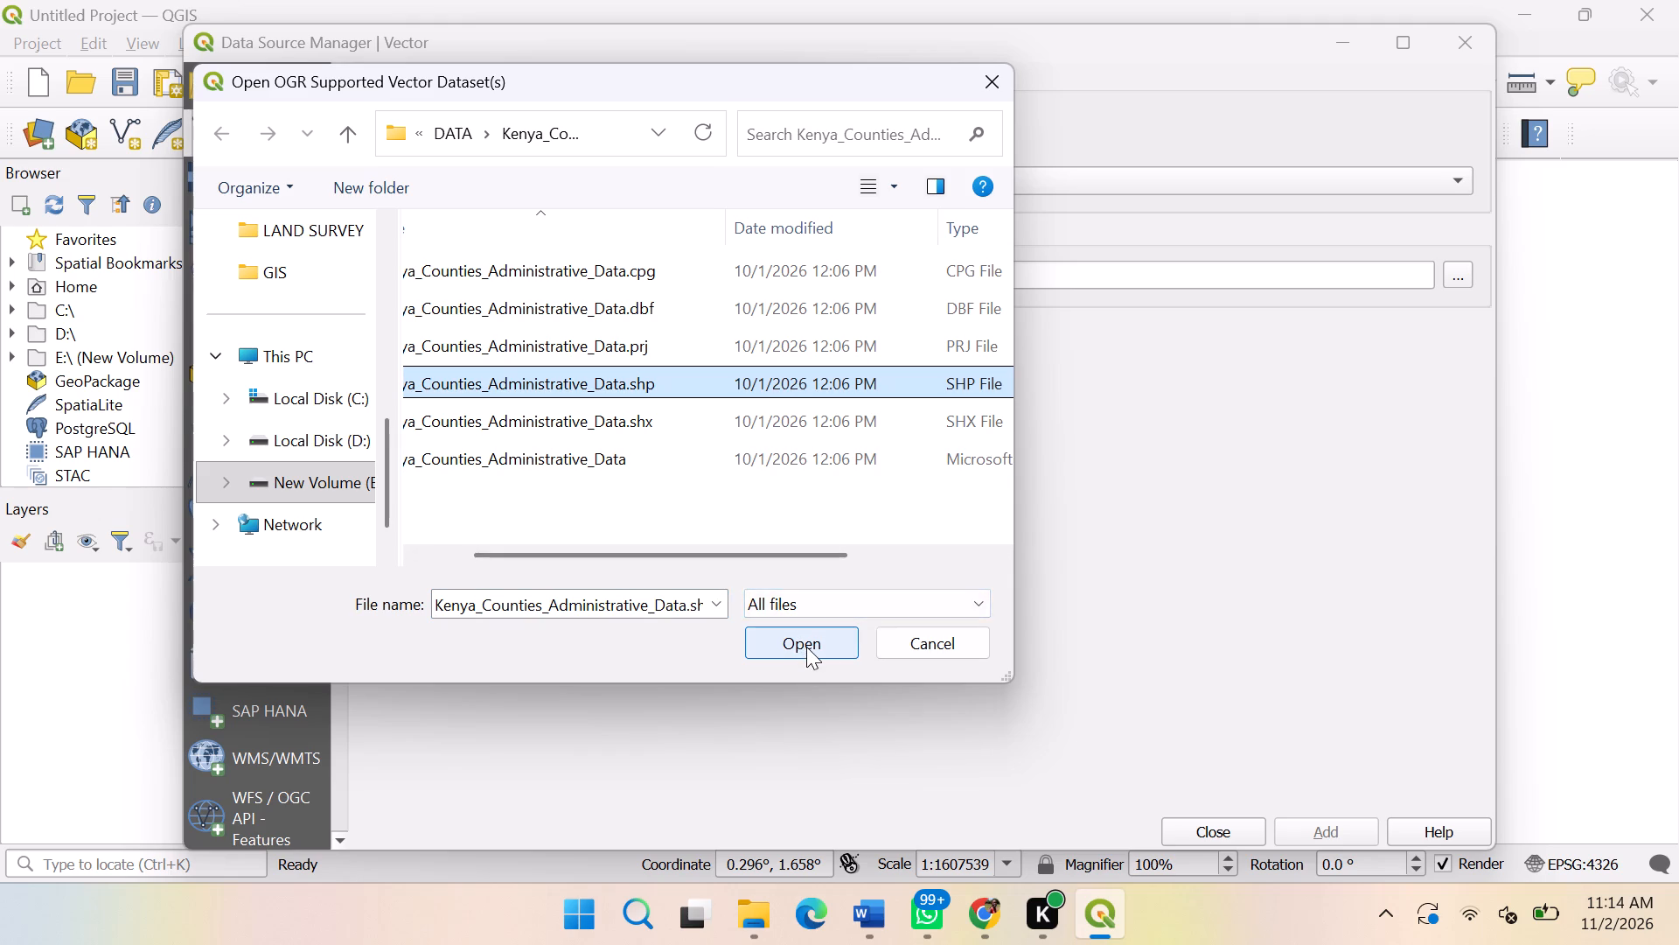
click(806, 647)
drag(1333, 833, 1336, 845)
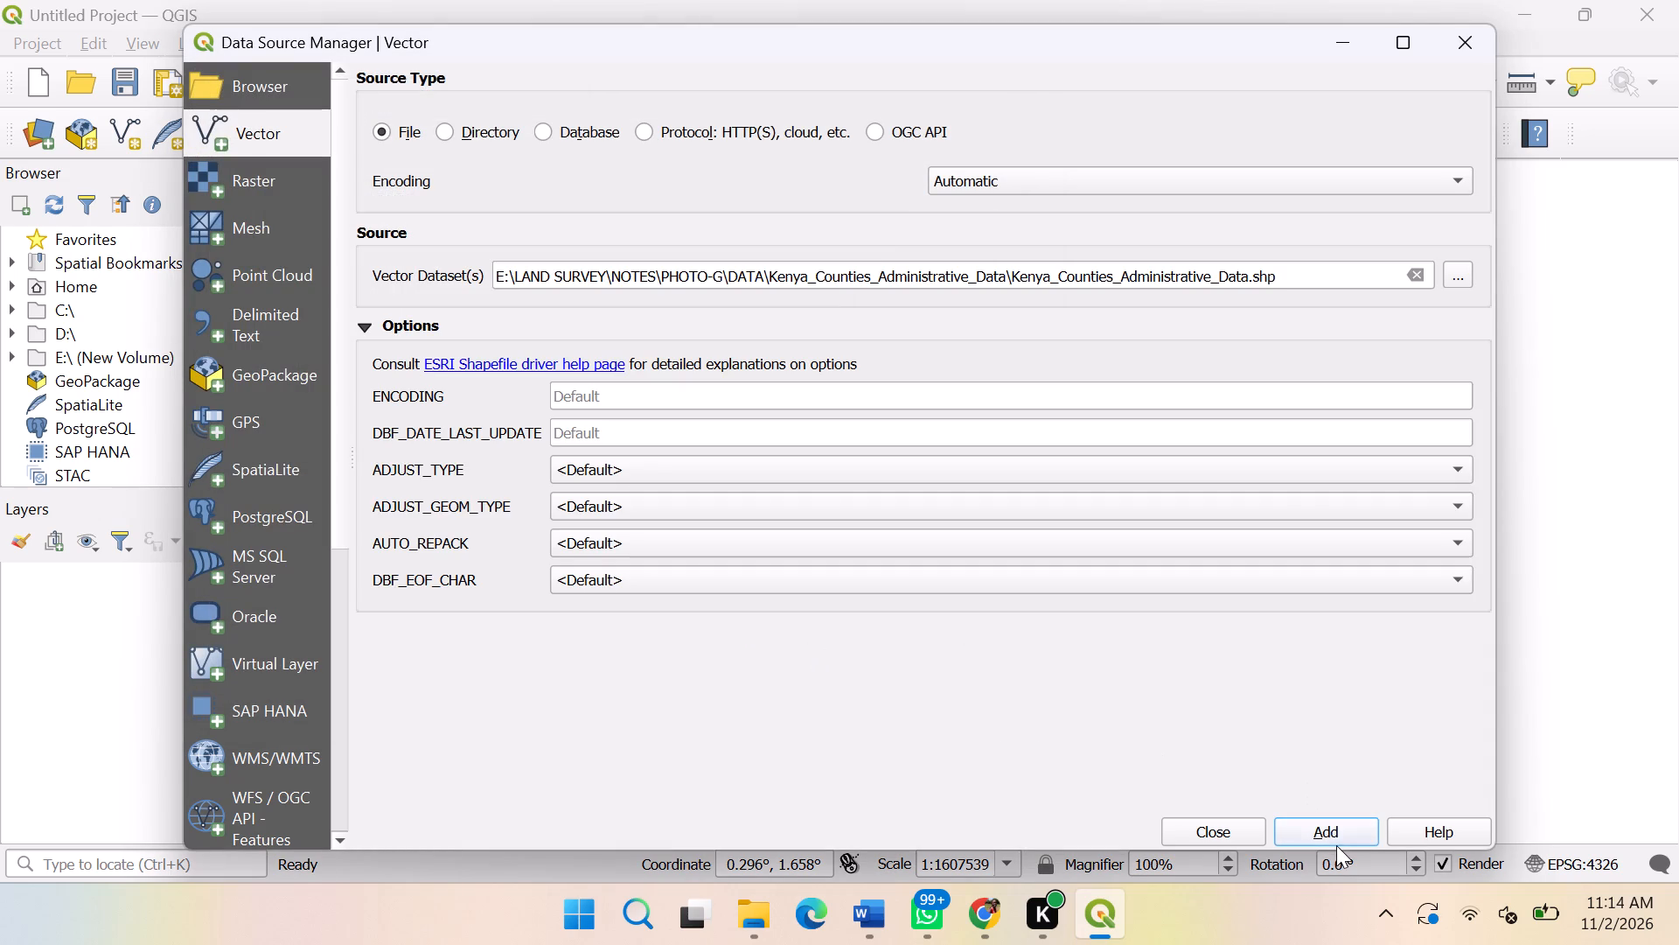
click(1336, 835)
click(1218, 825)
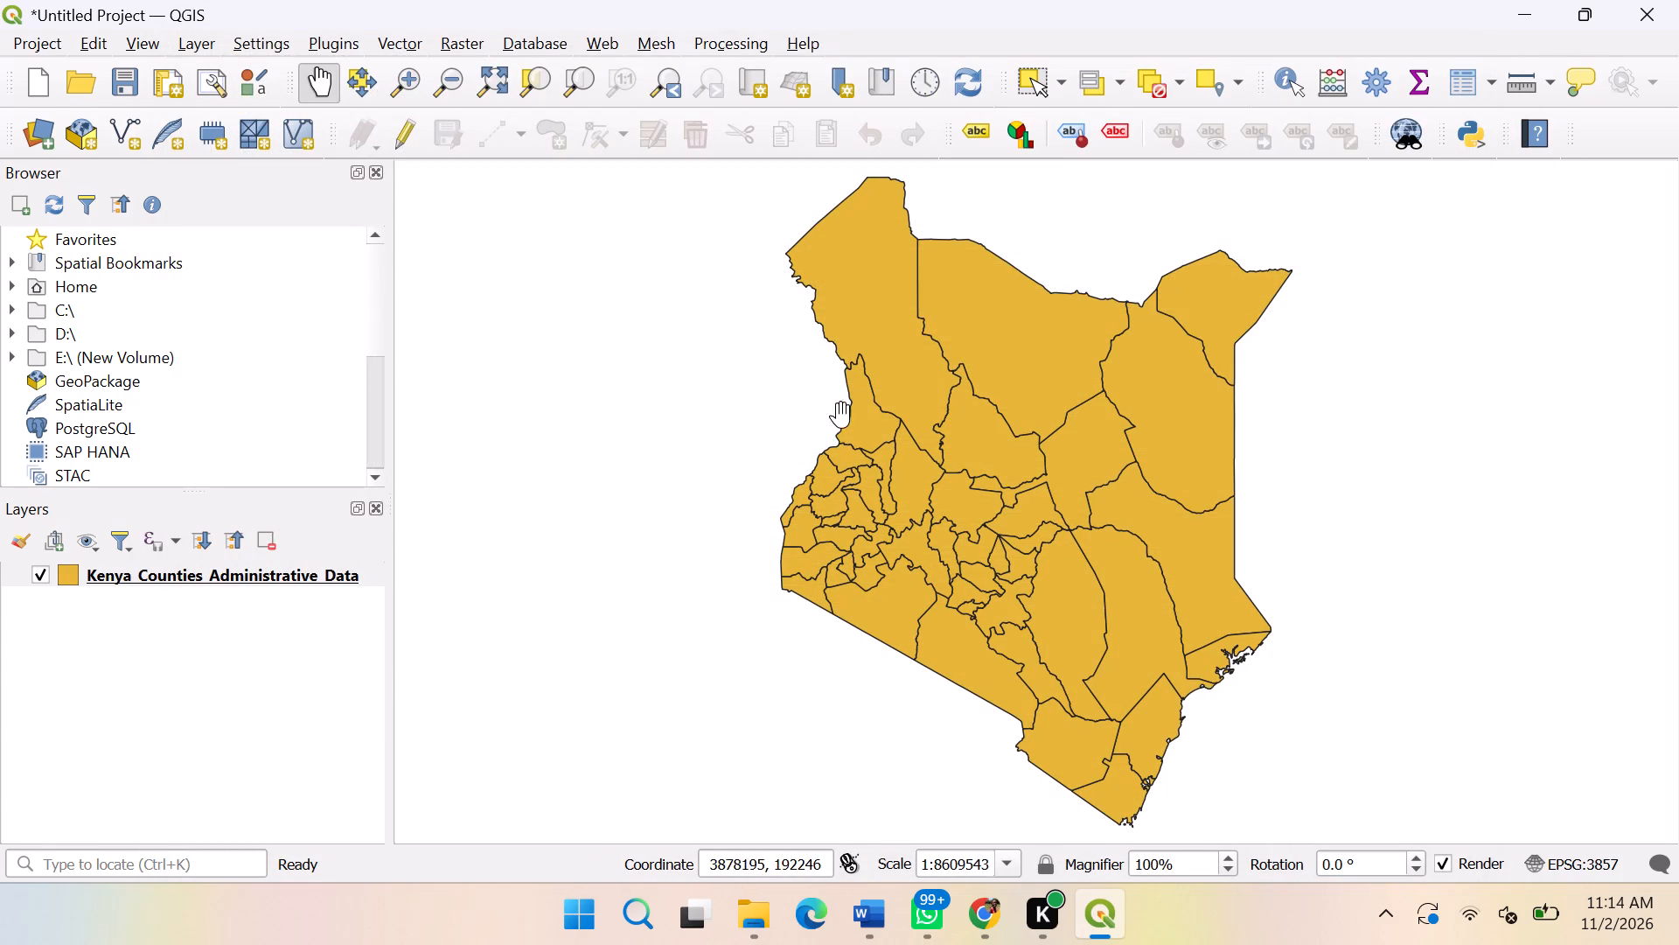
Select the tall county polygon with a pointed northern tip in west-central Kenya on the Kenya_Counties_Administrative_Data layer.
scroll(918, 472, up, 1)
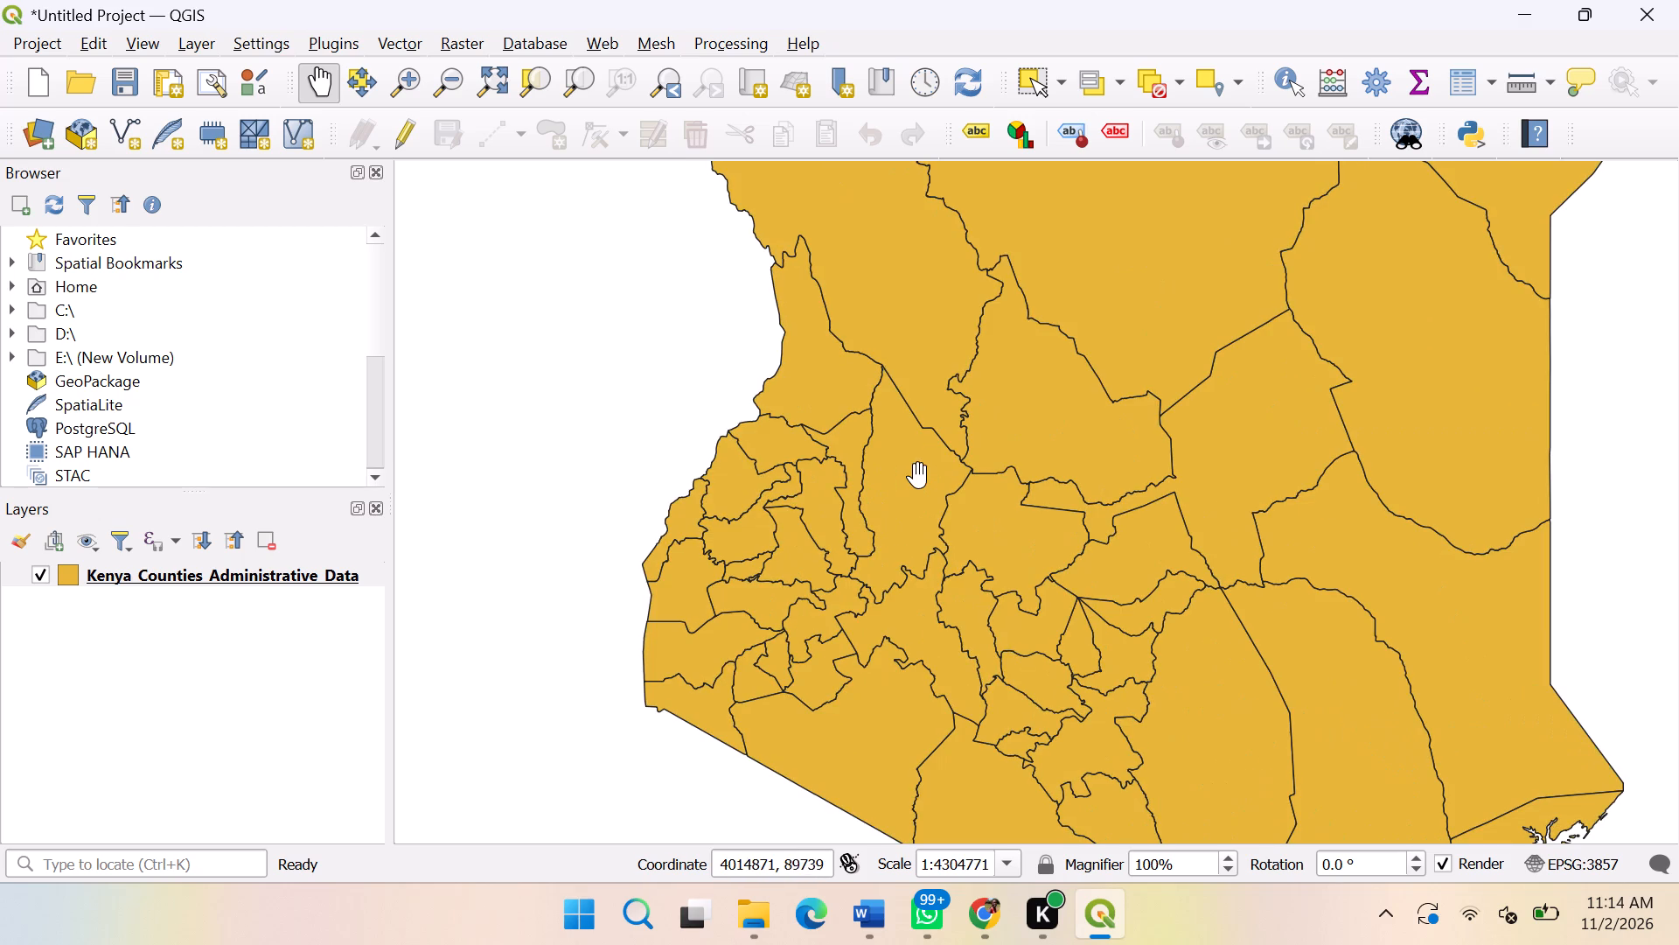
scroll(909, 511, up, 1)
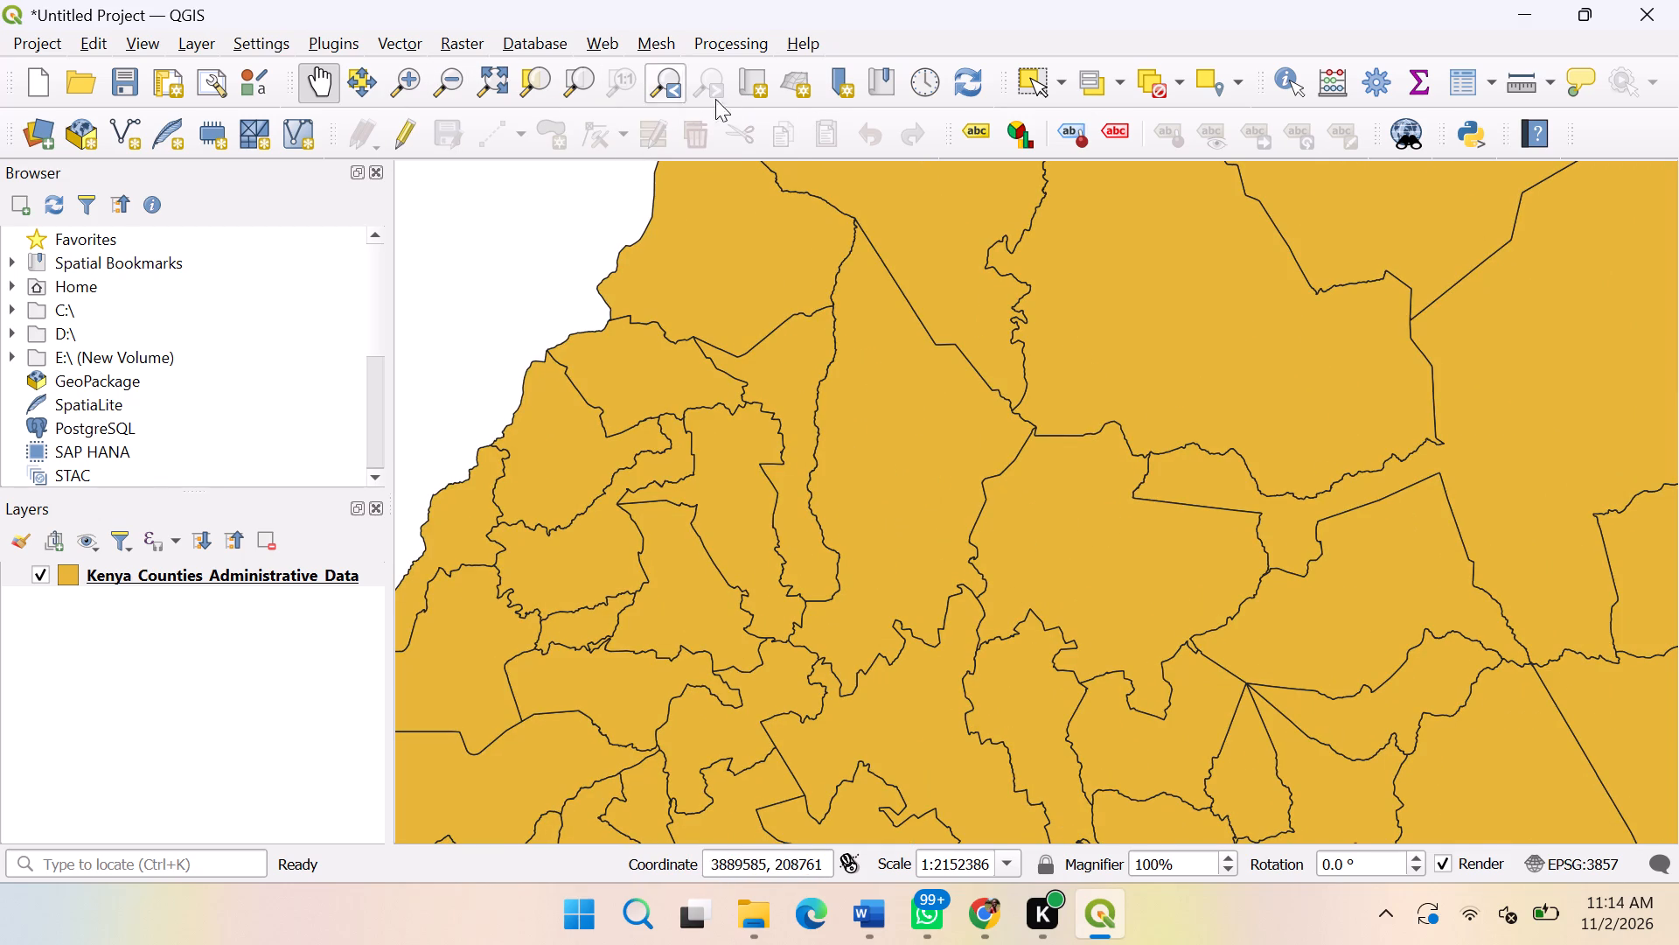
click(1037, 86)
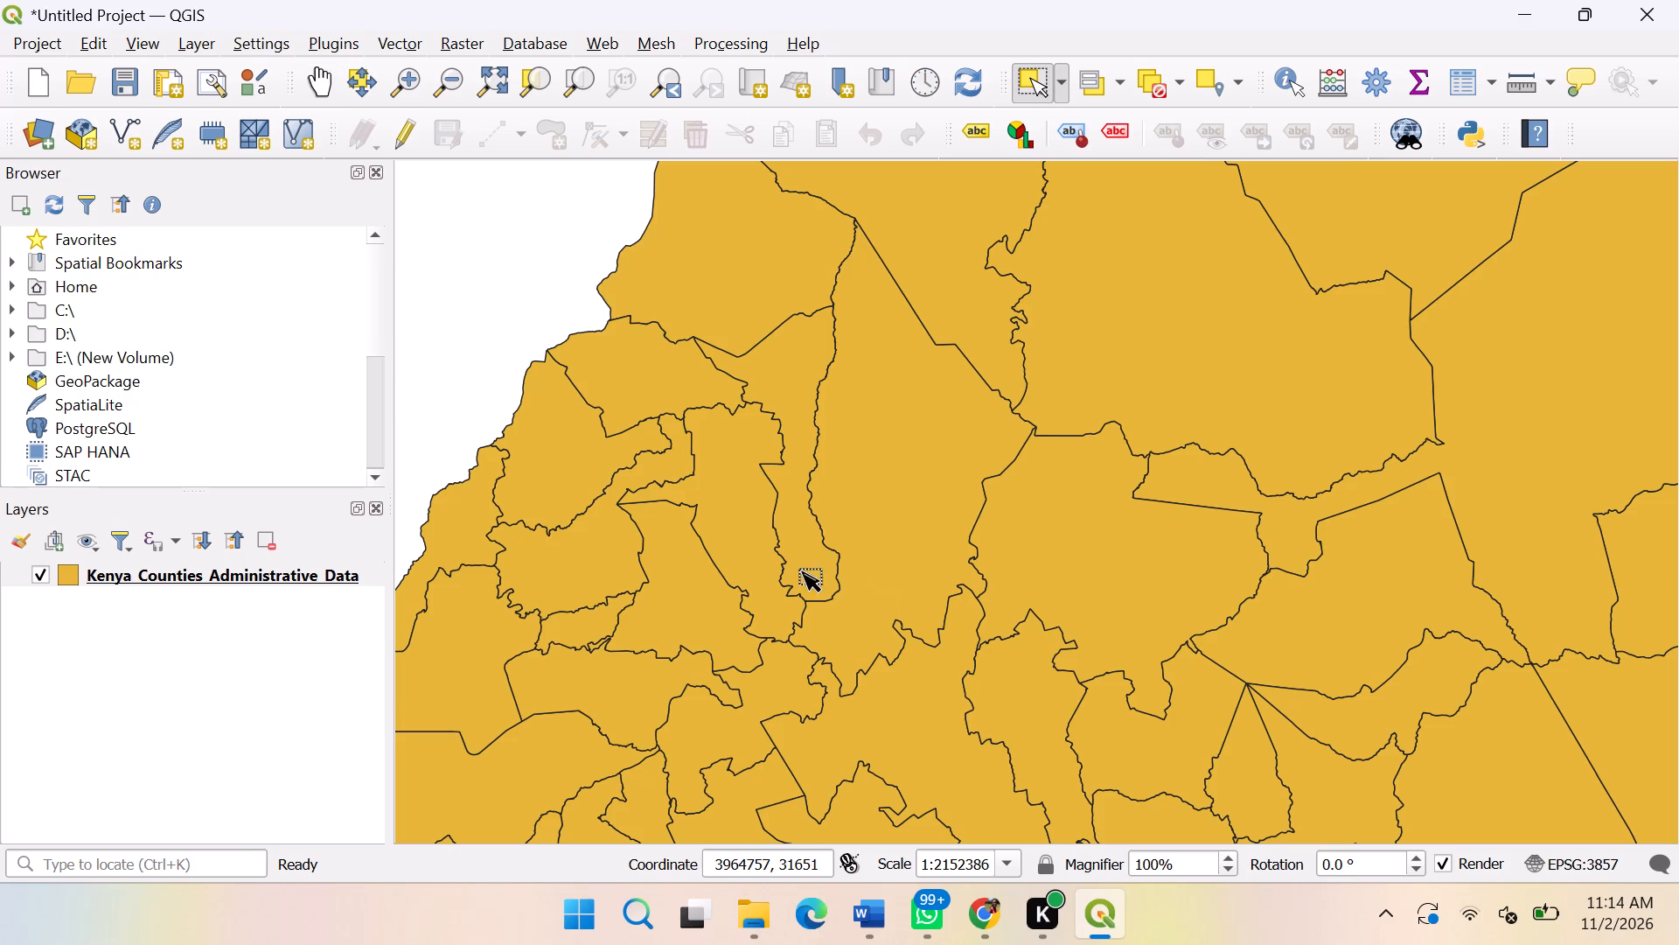
click(881, 531)
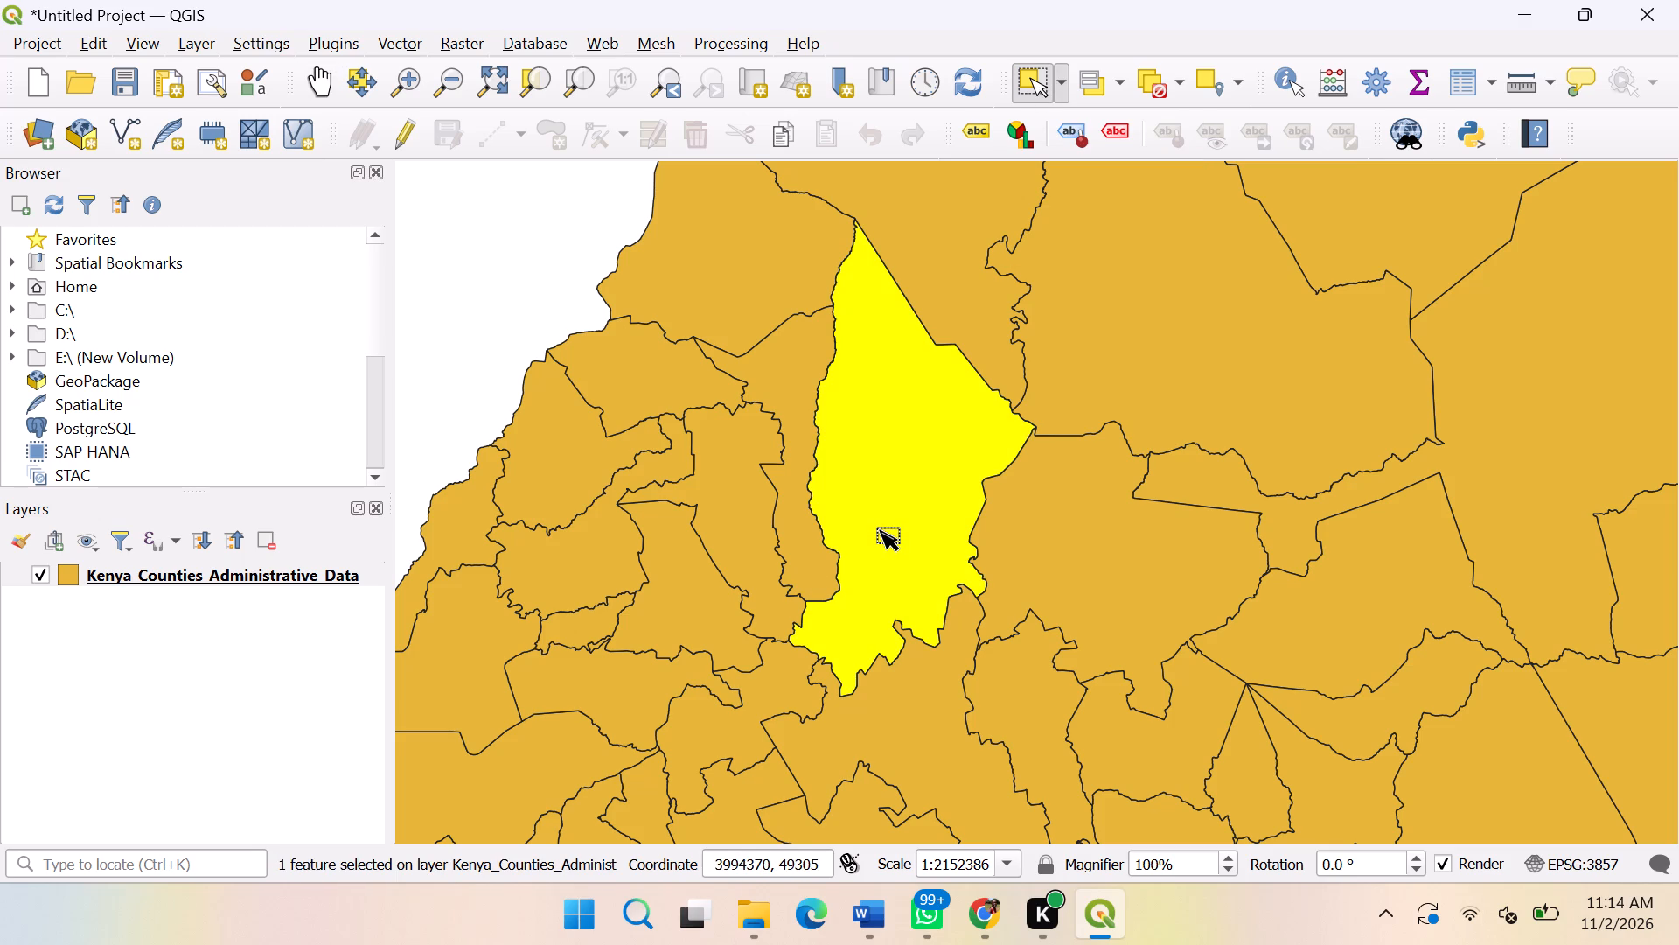
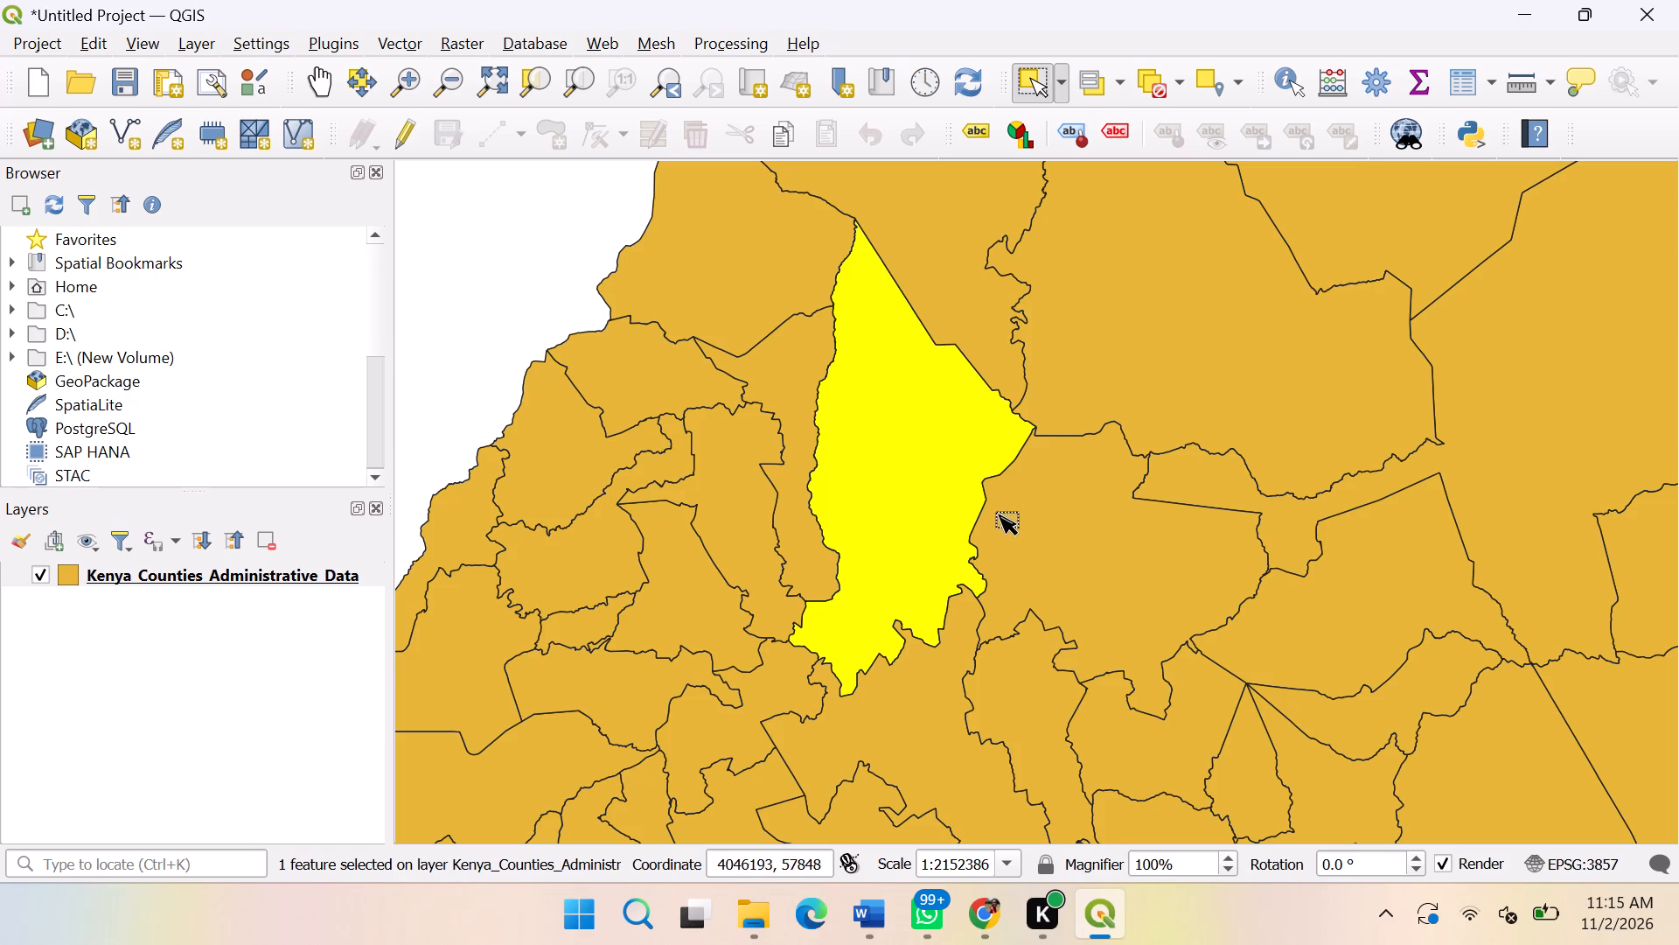
Clip the Kenya_Counties_Administrative_Data layer to a temporary layer, using the same layer as overlay restricted to selected features only.
middle_click(842, 554)
middle_drag(914, 479, 866, 473)
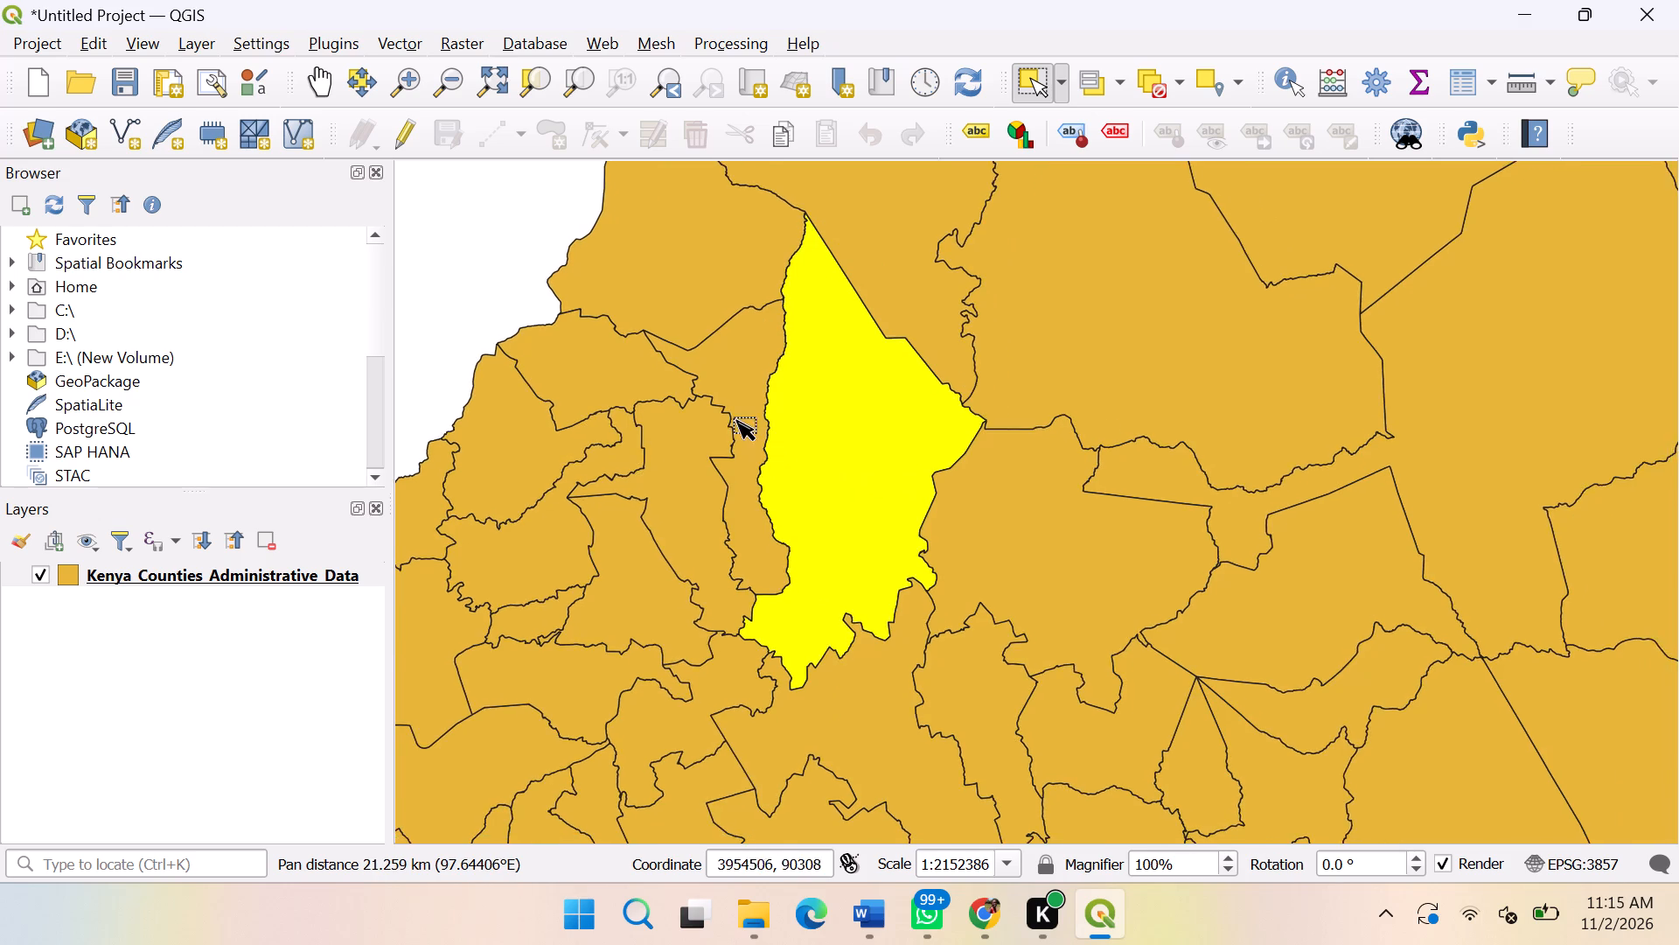
scroll(742, 412, up, 1)
click(323, 84)
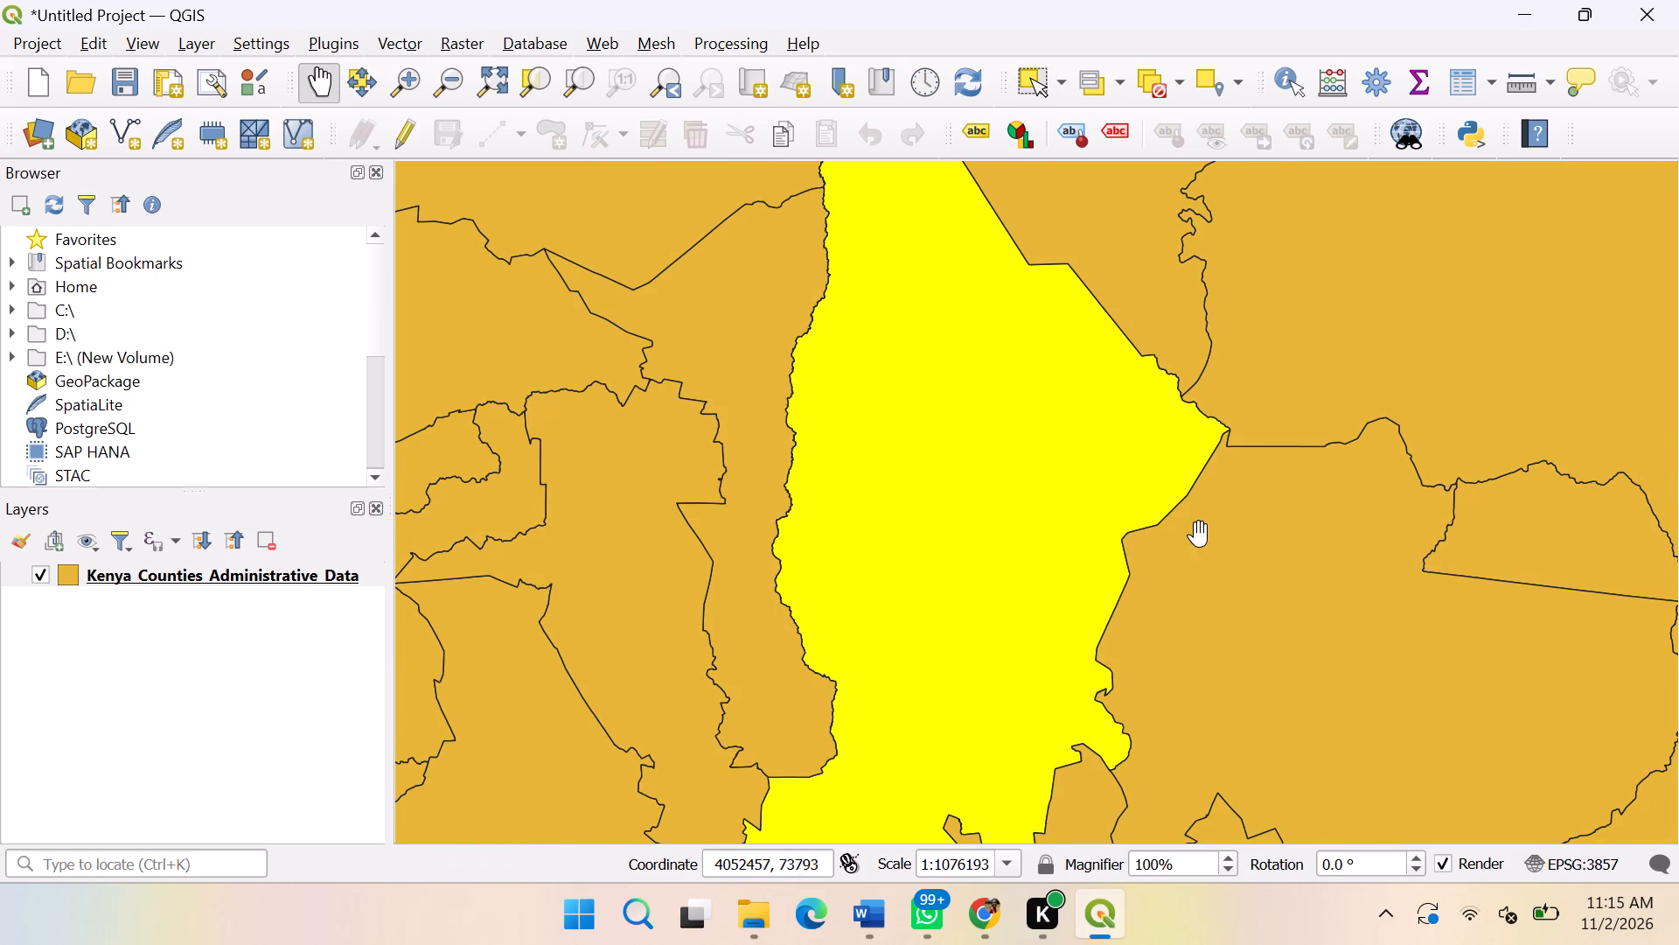
scroll(1127, 523, down, 3)
drag(1132, 505, 868, 460)
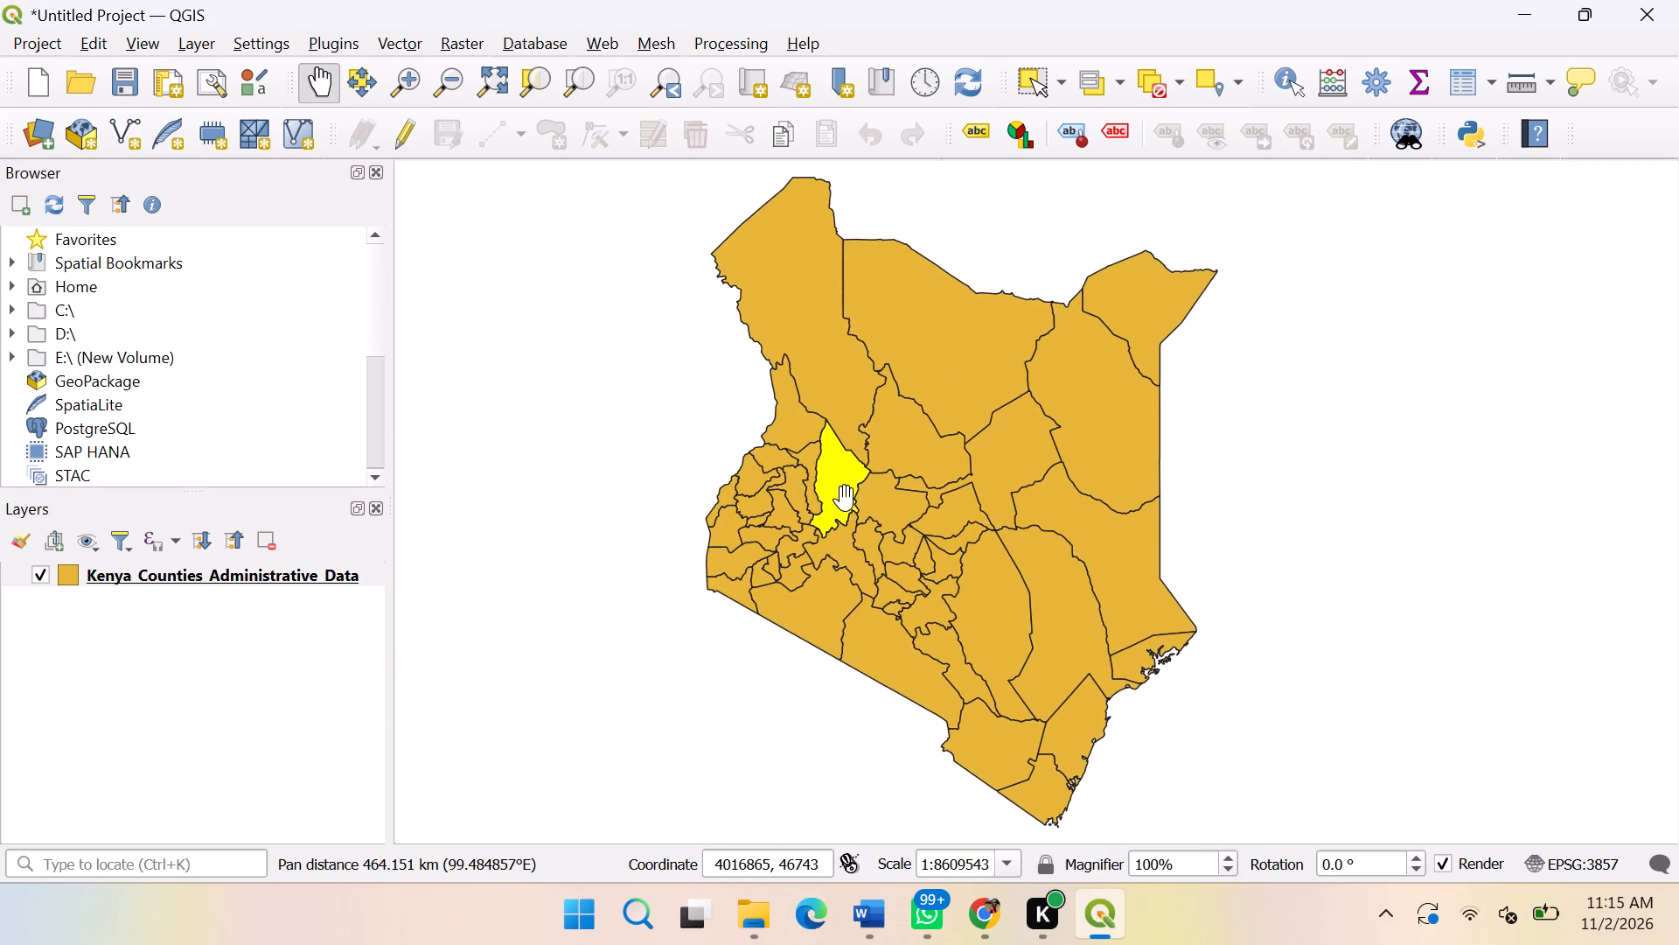
scroll(845, 498, up, 1)
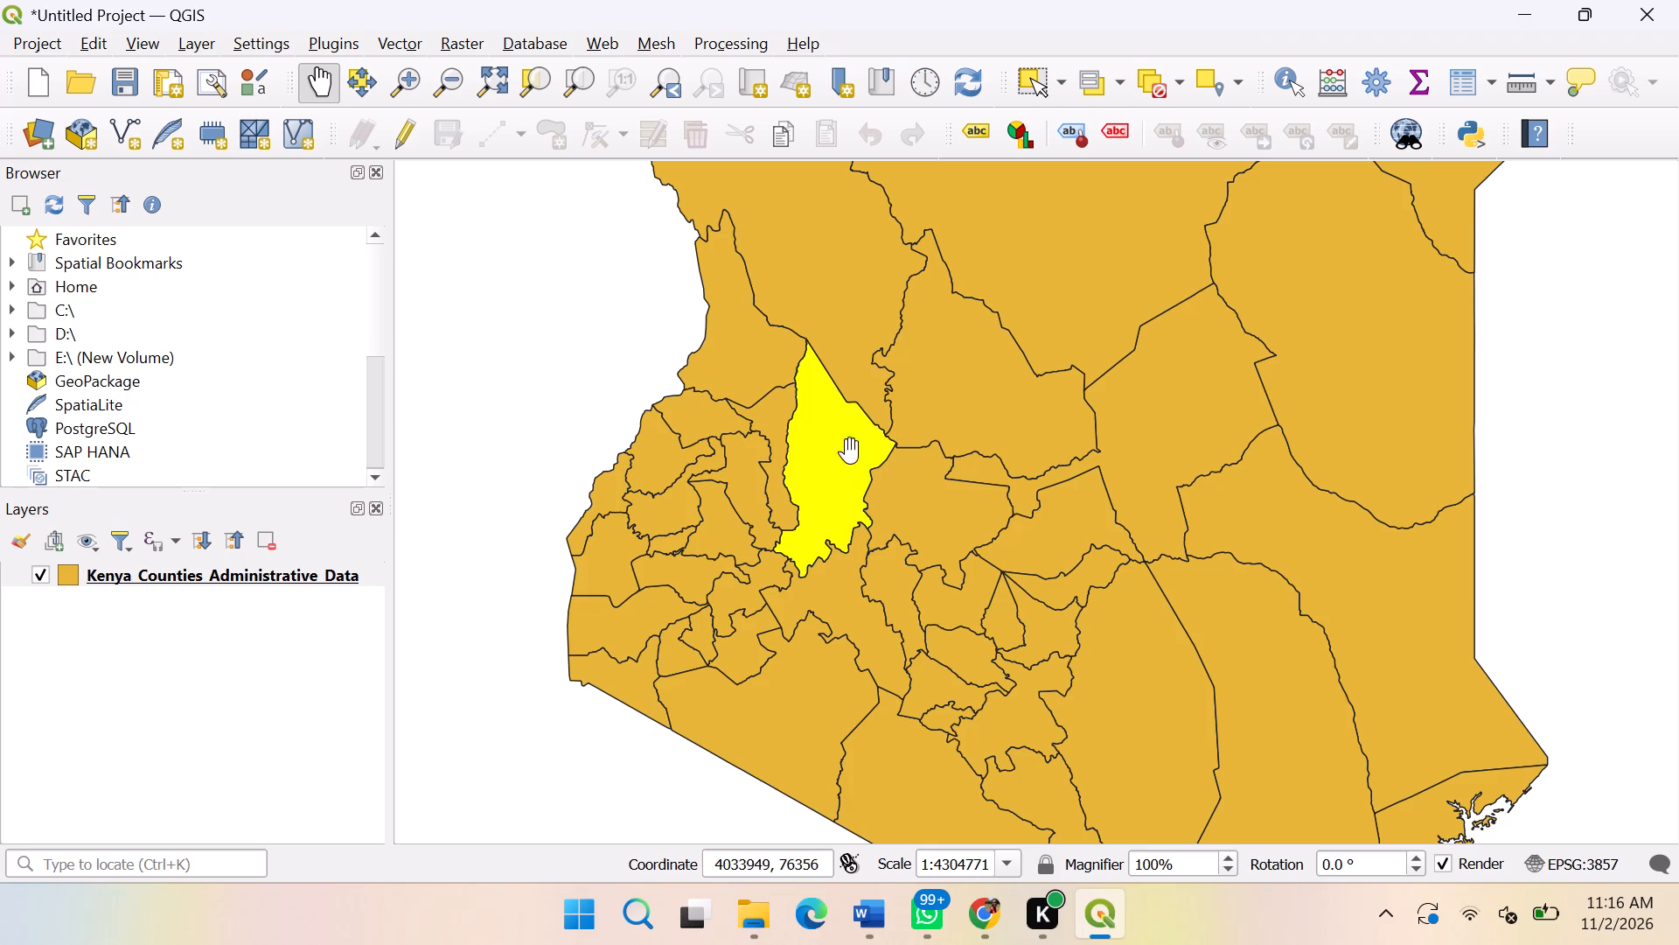
click(394, 36)
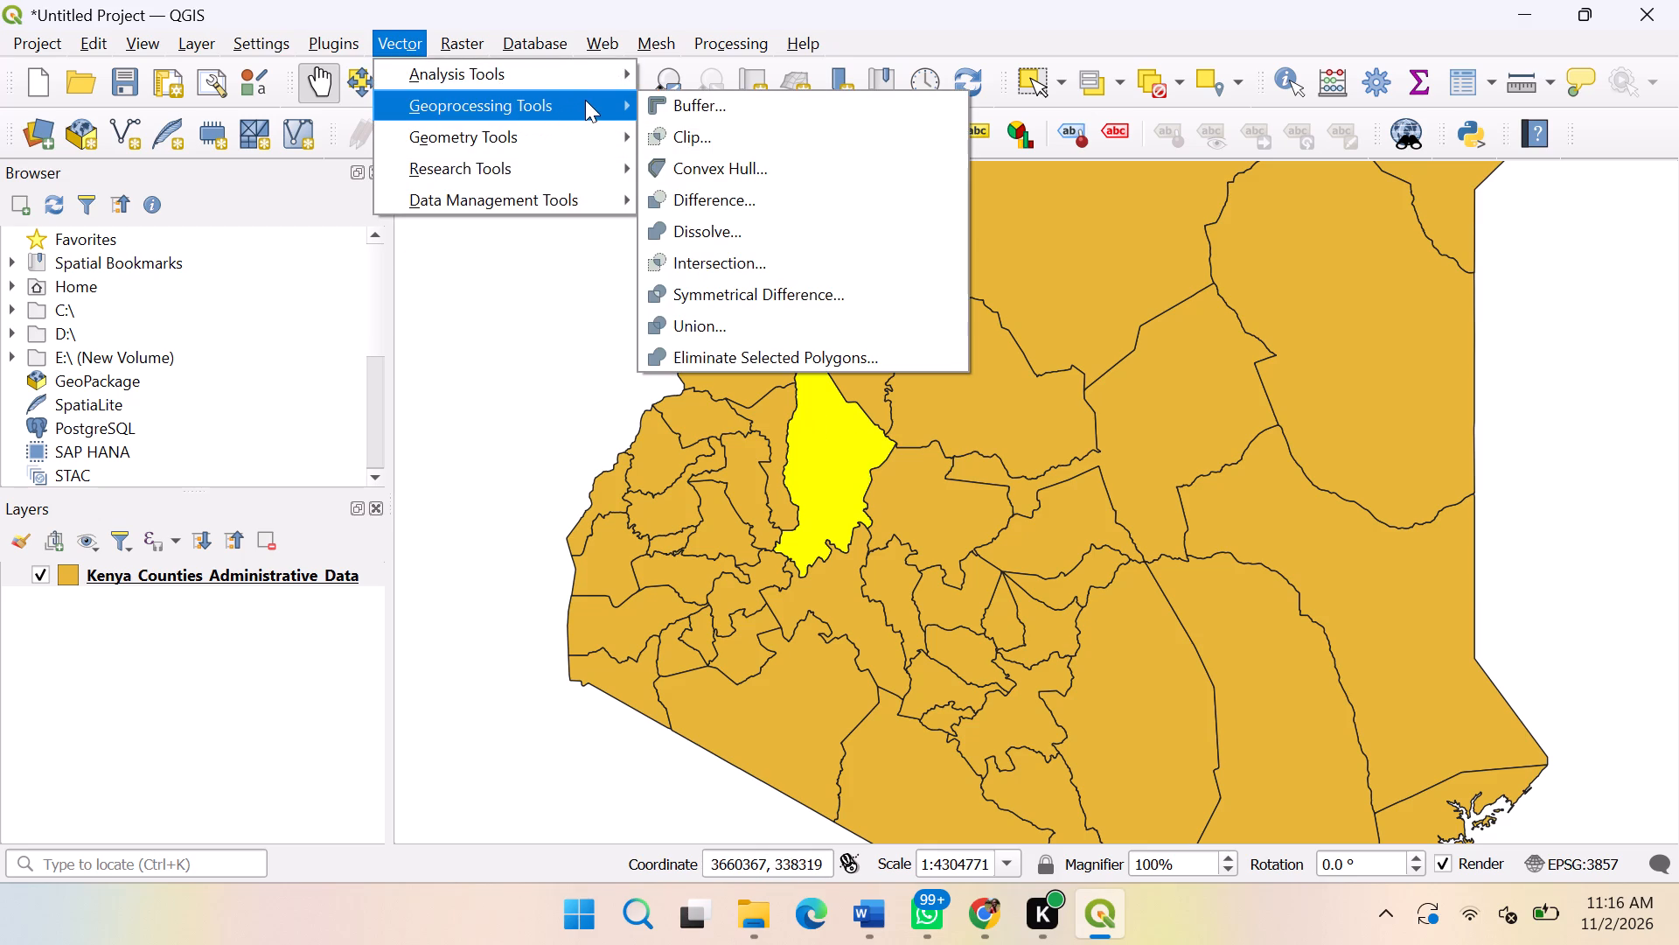
click(682, 145)
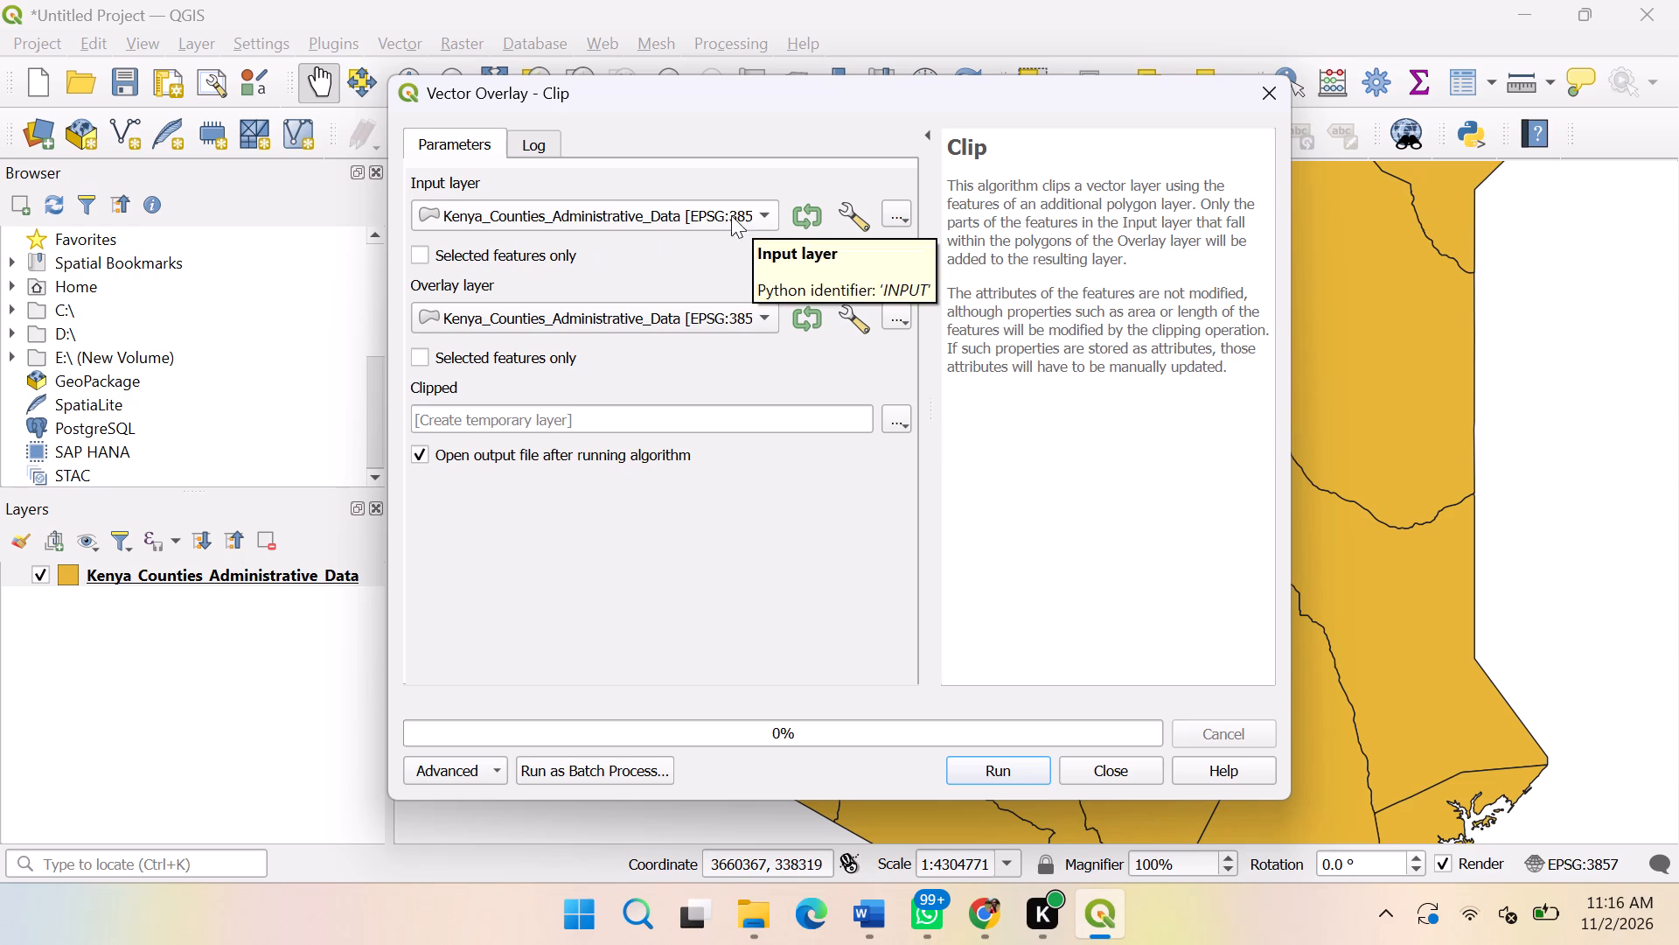
click(417, 358)
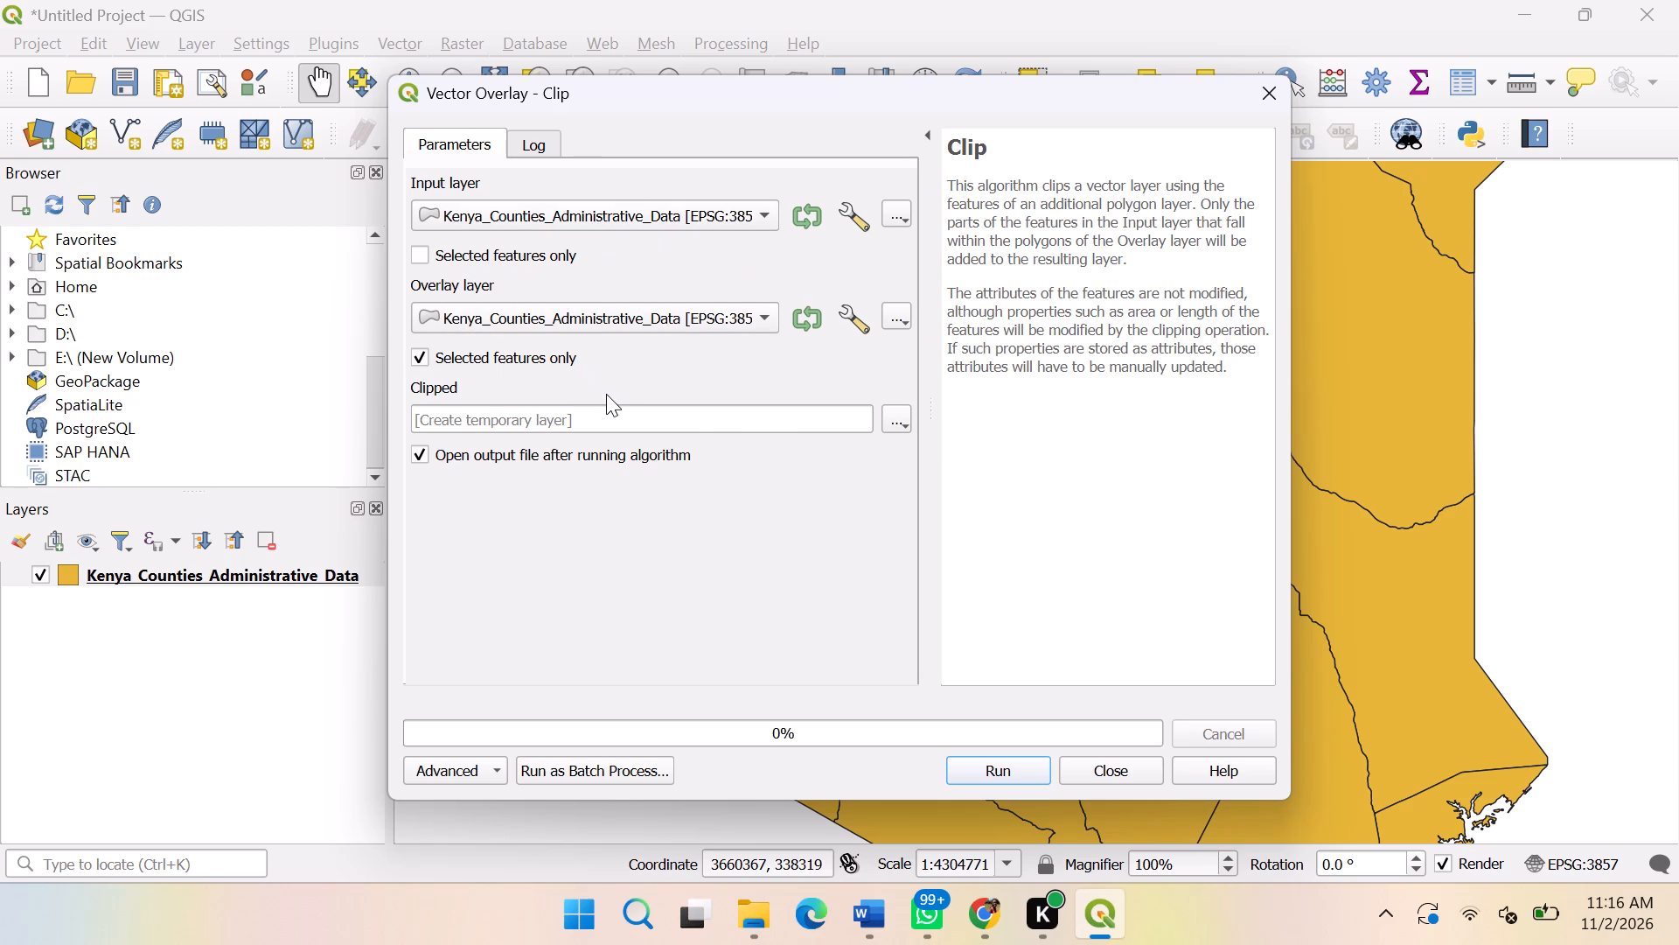
click(994, 774)
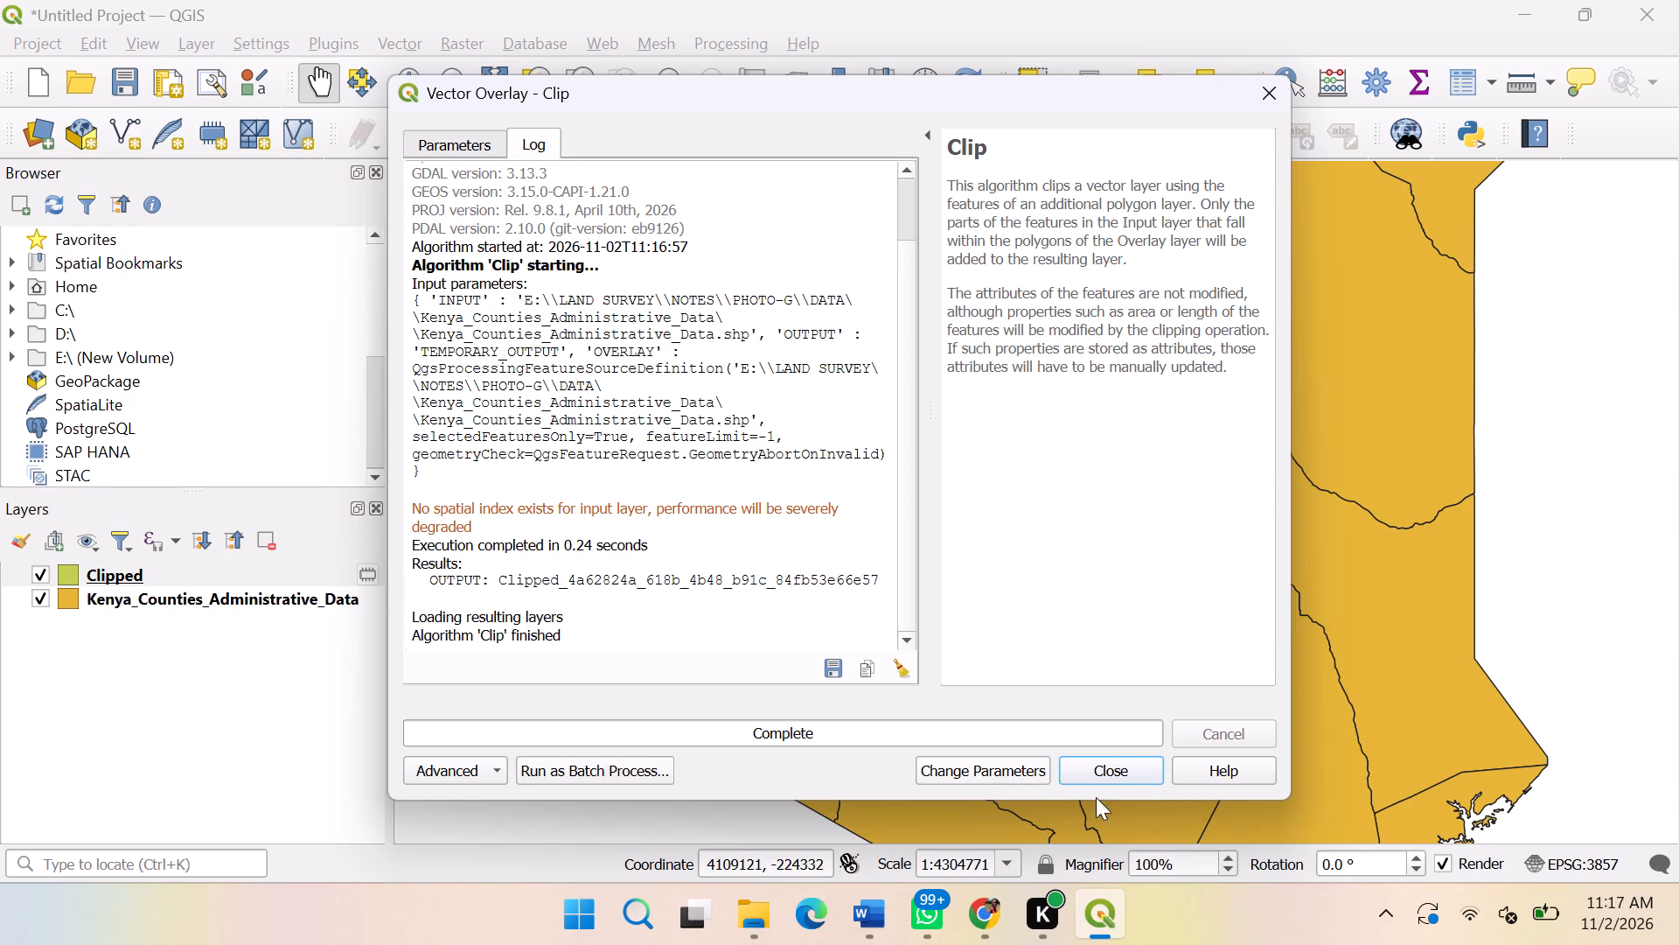
click(1129, 768)
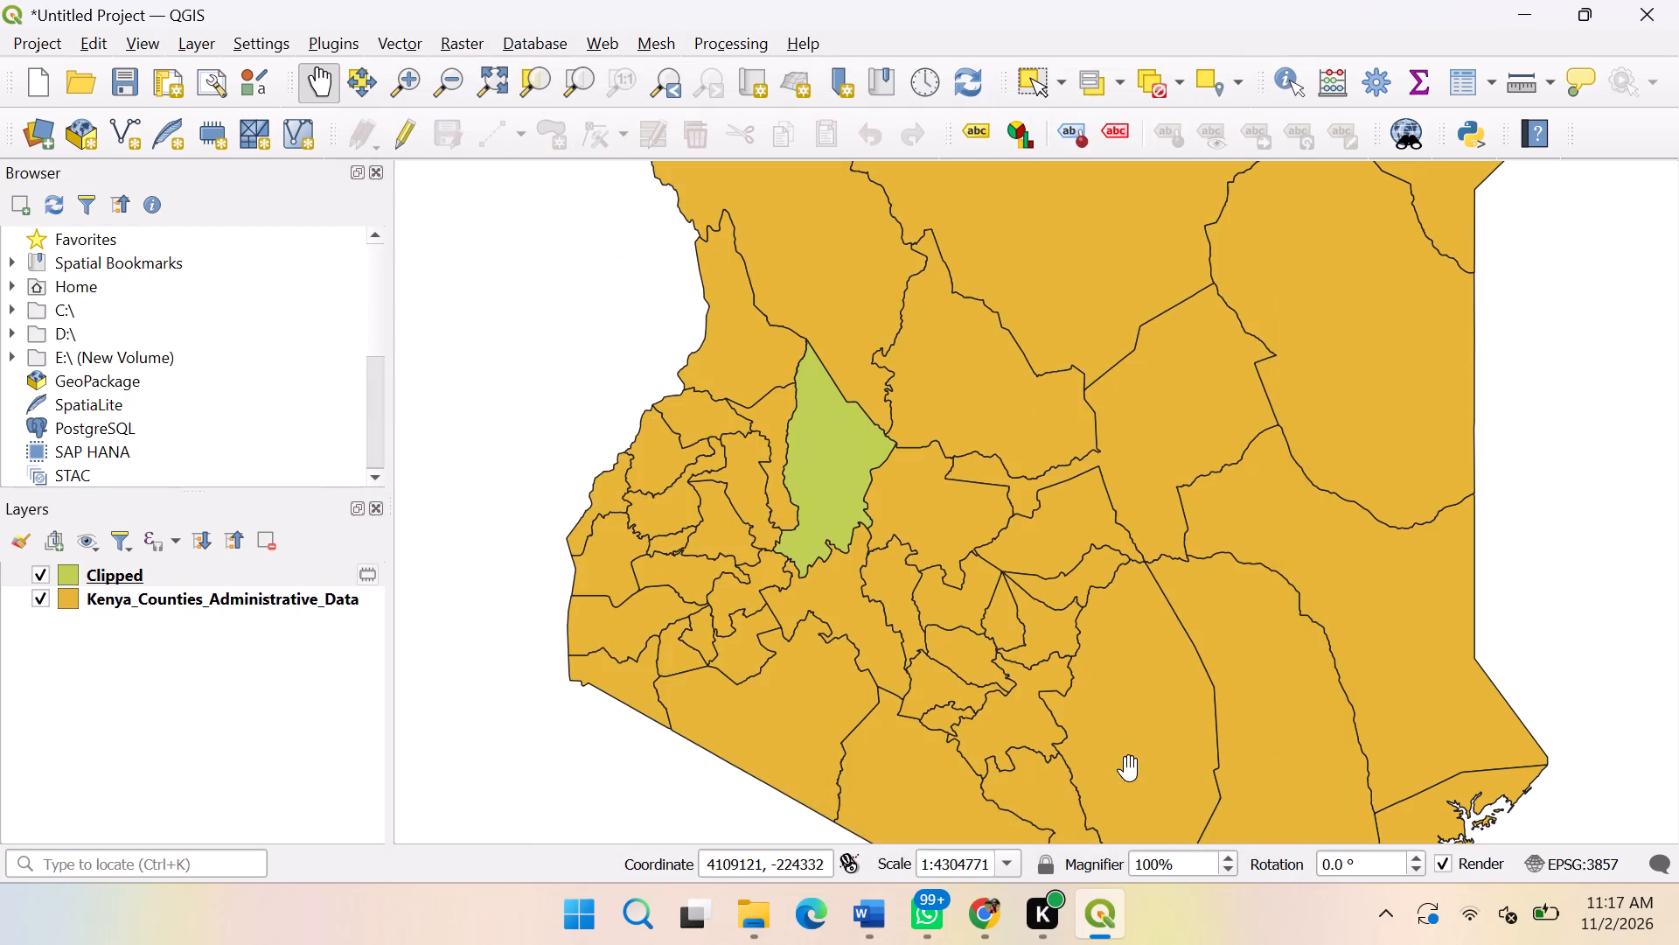
Hide the Kenya_Counties_Administrative_Data layer, leaving only the clipped county layer displayed.
click(31, 596)
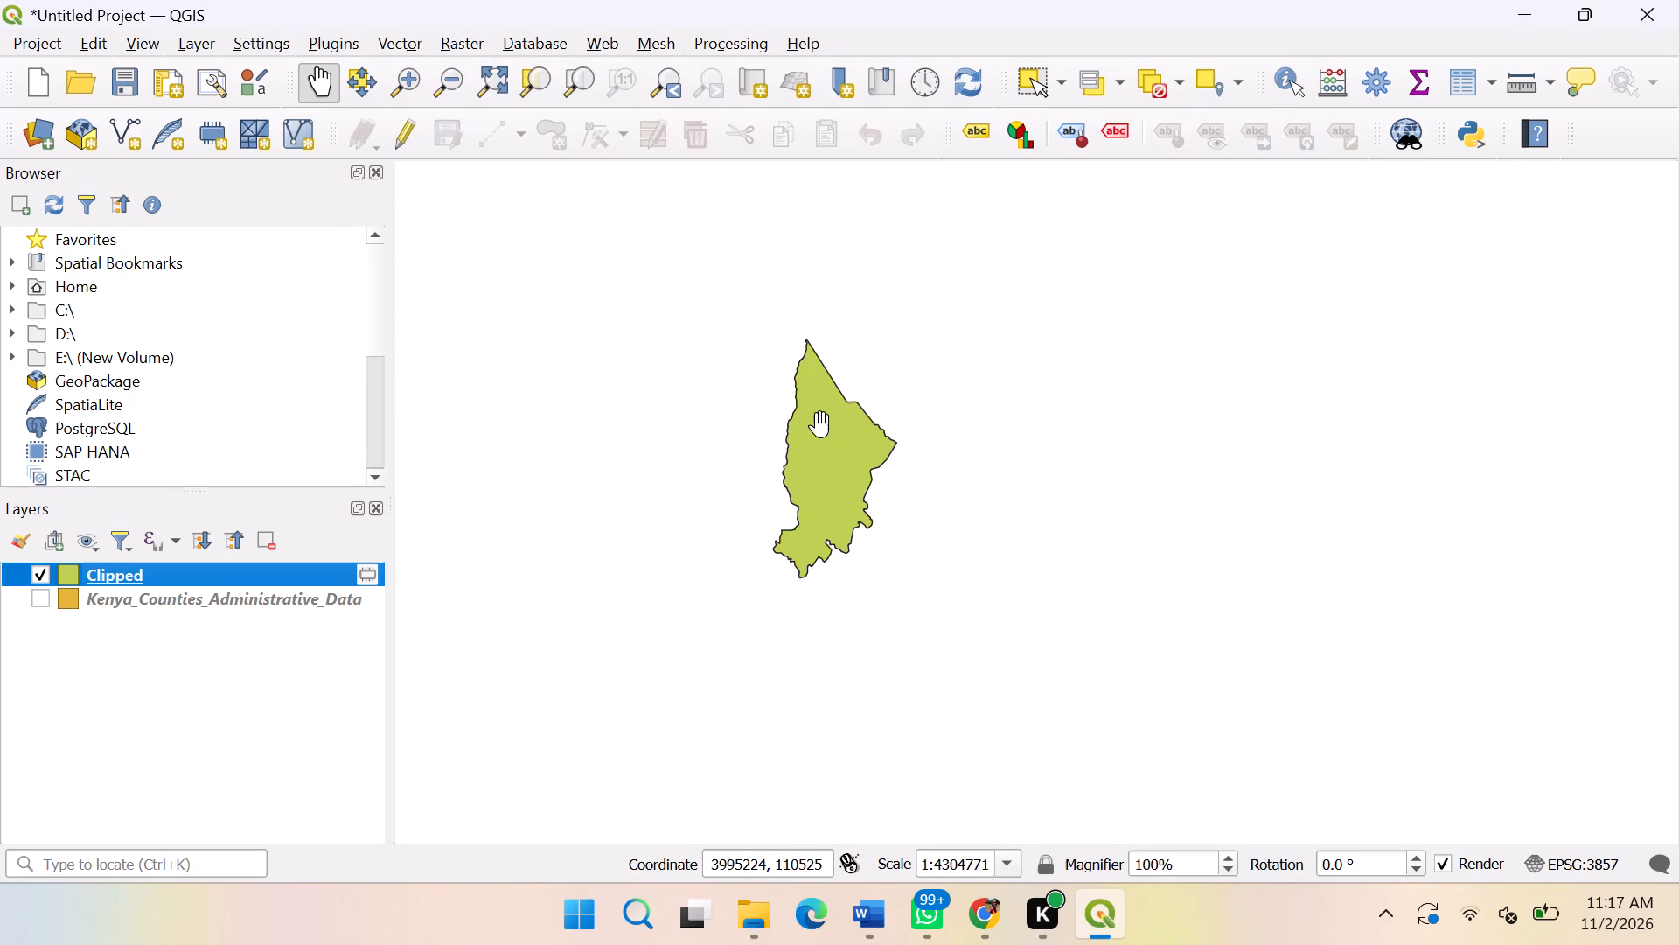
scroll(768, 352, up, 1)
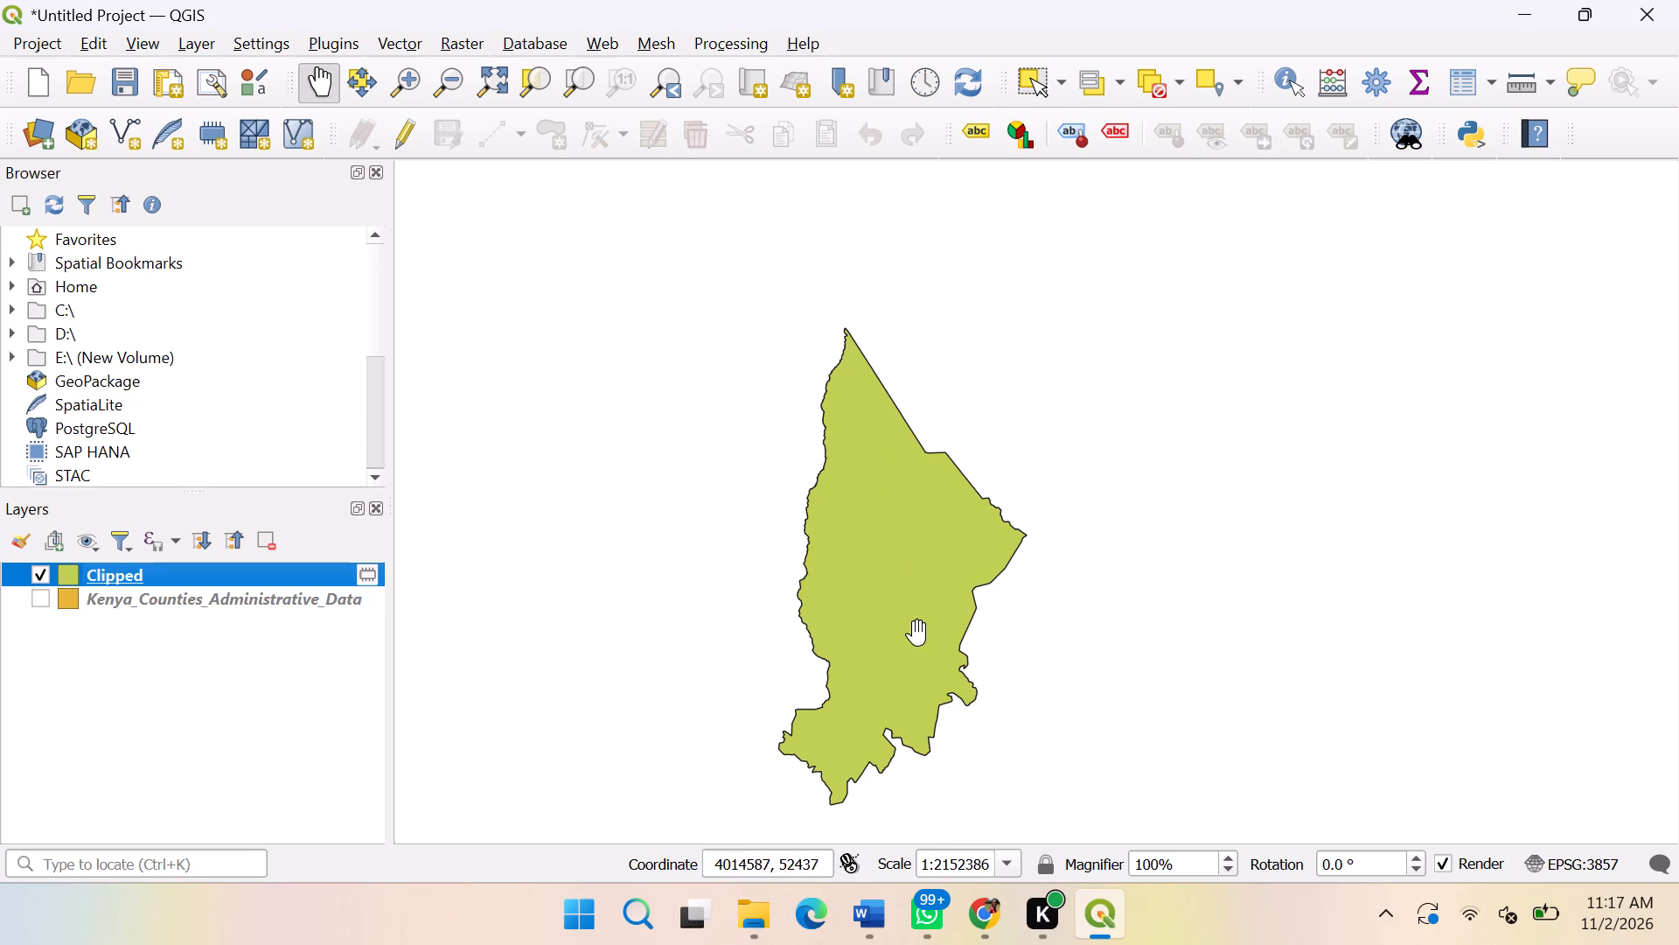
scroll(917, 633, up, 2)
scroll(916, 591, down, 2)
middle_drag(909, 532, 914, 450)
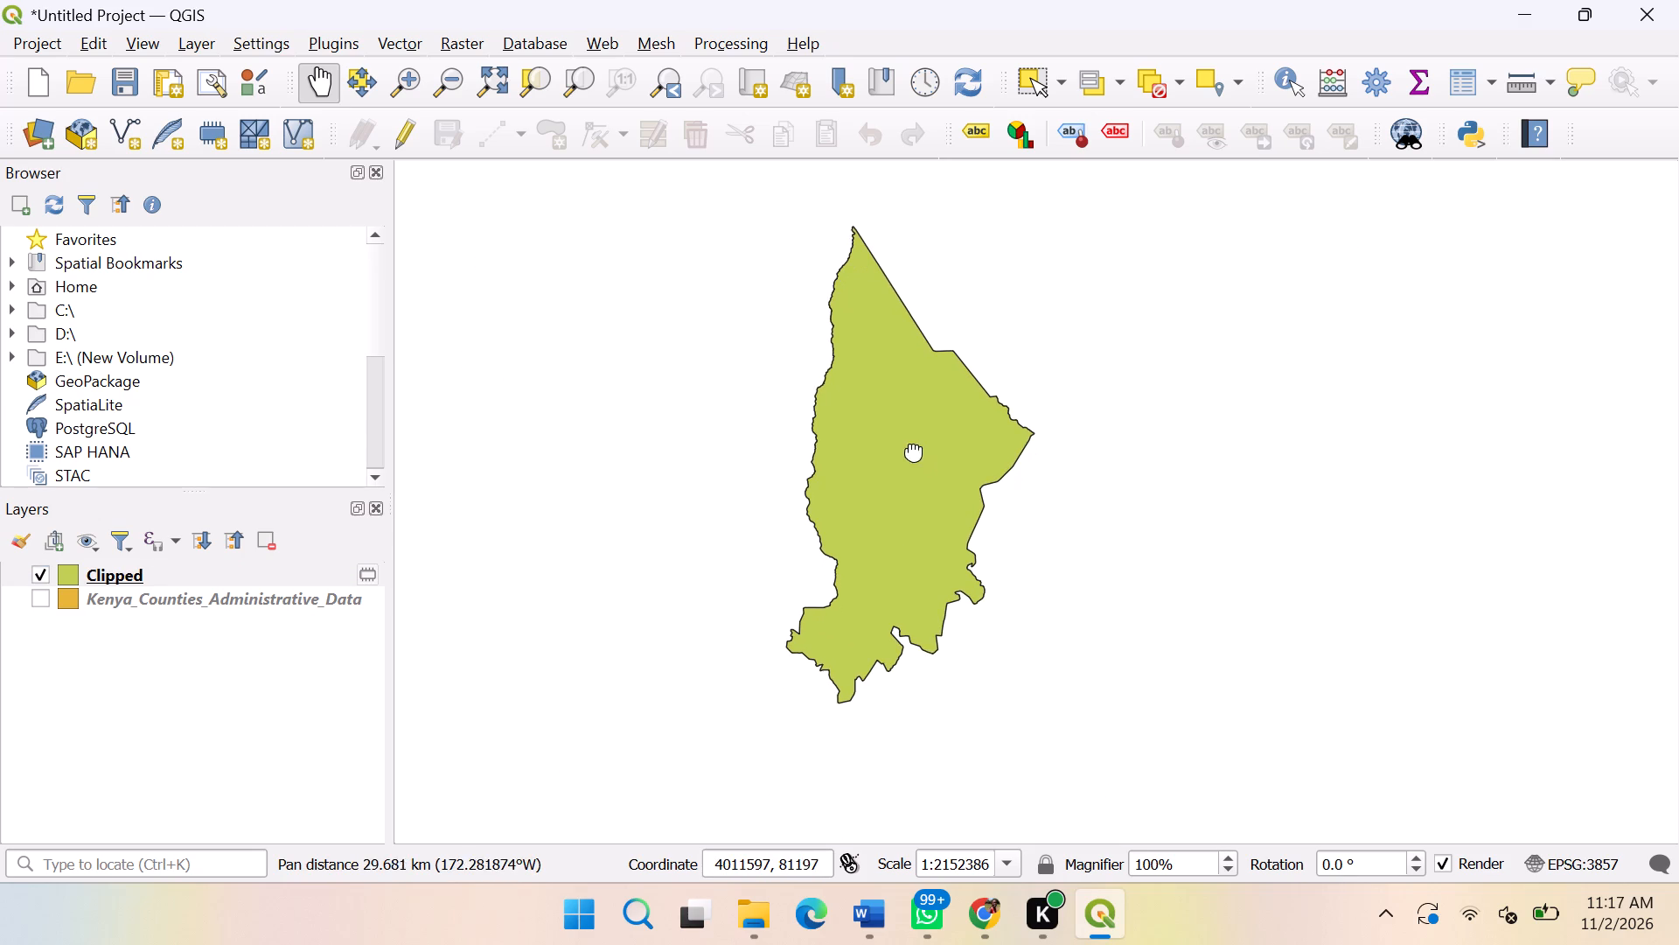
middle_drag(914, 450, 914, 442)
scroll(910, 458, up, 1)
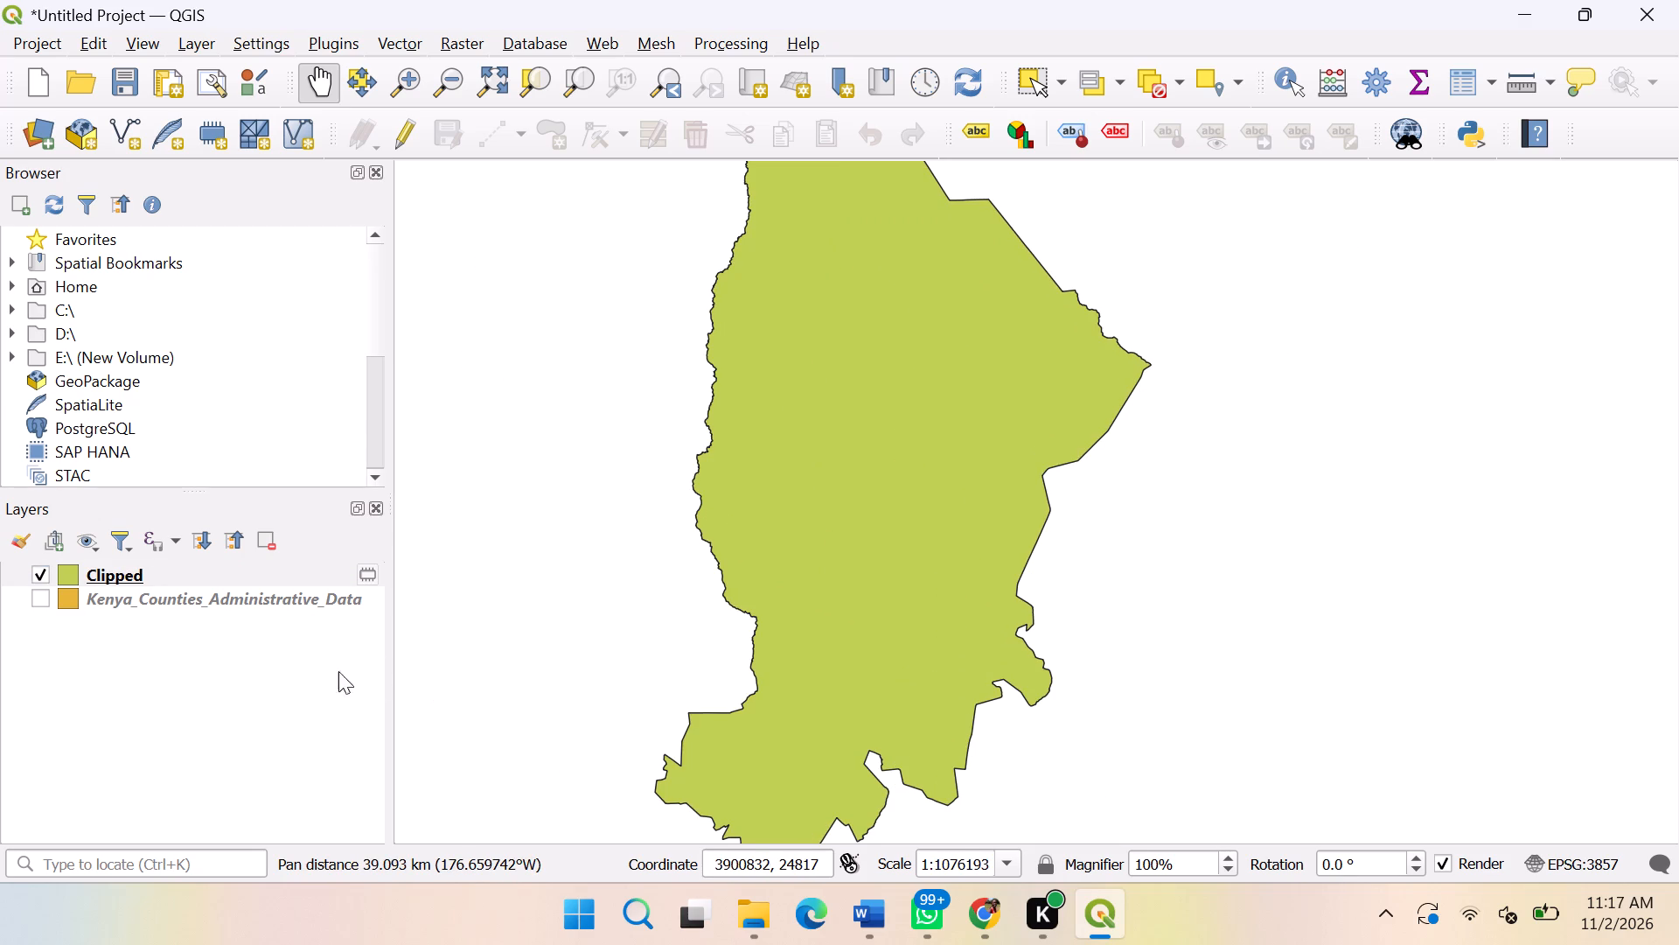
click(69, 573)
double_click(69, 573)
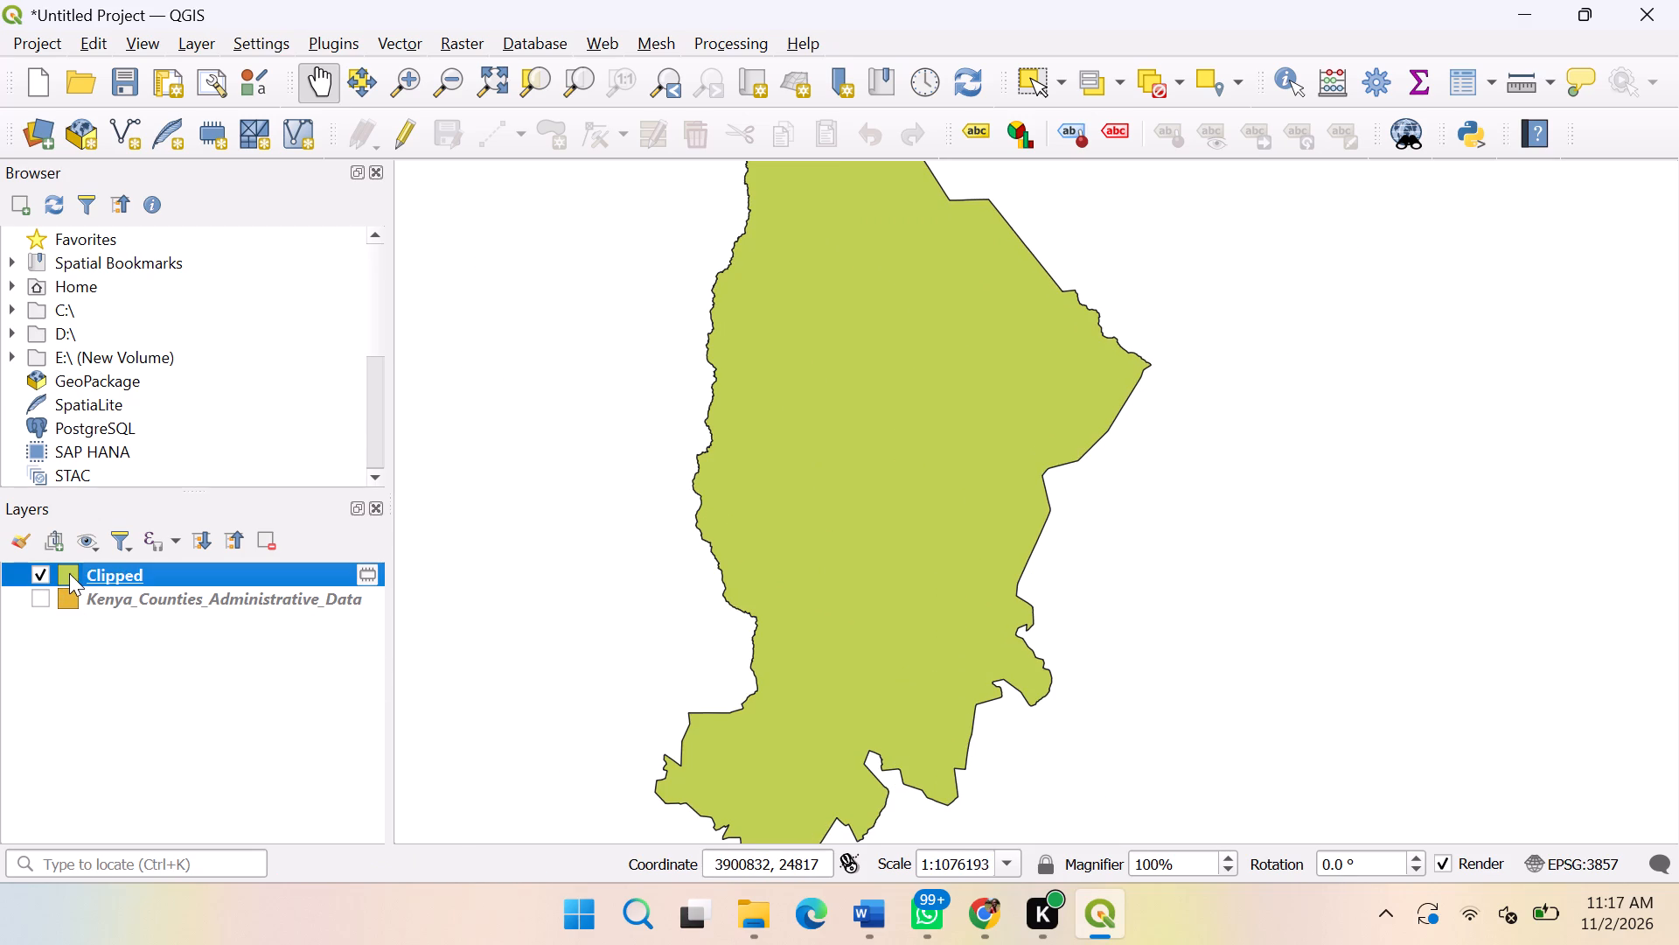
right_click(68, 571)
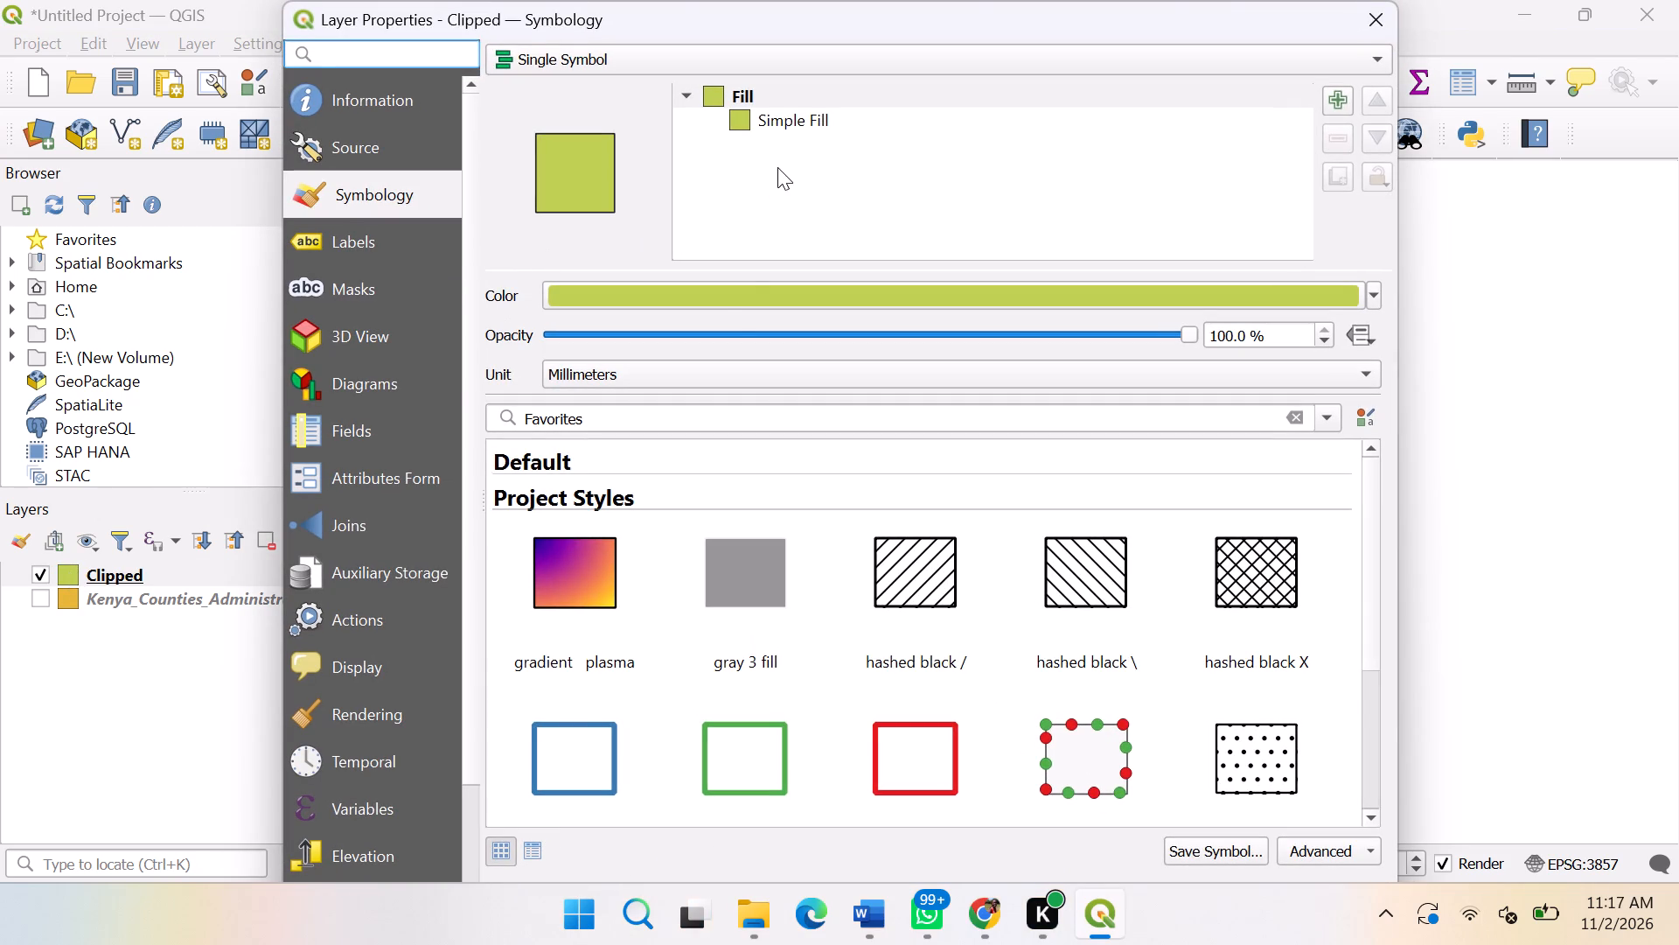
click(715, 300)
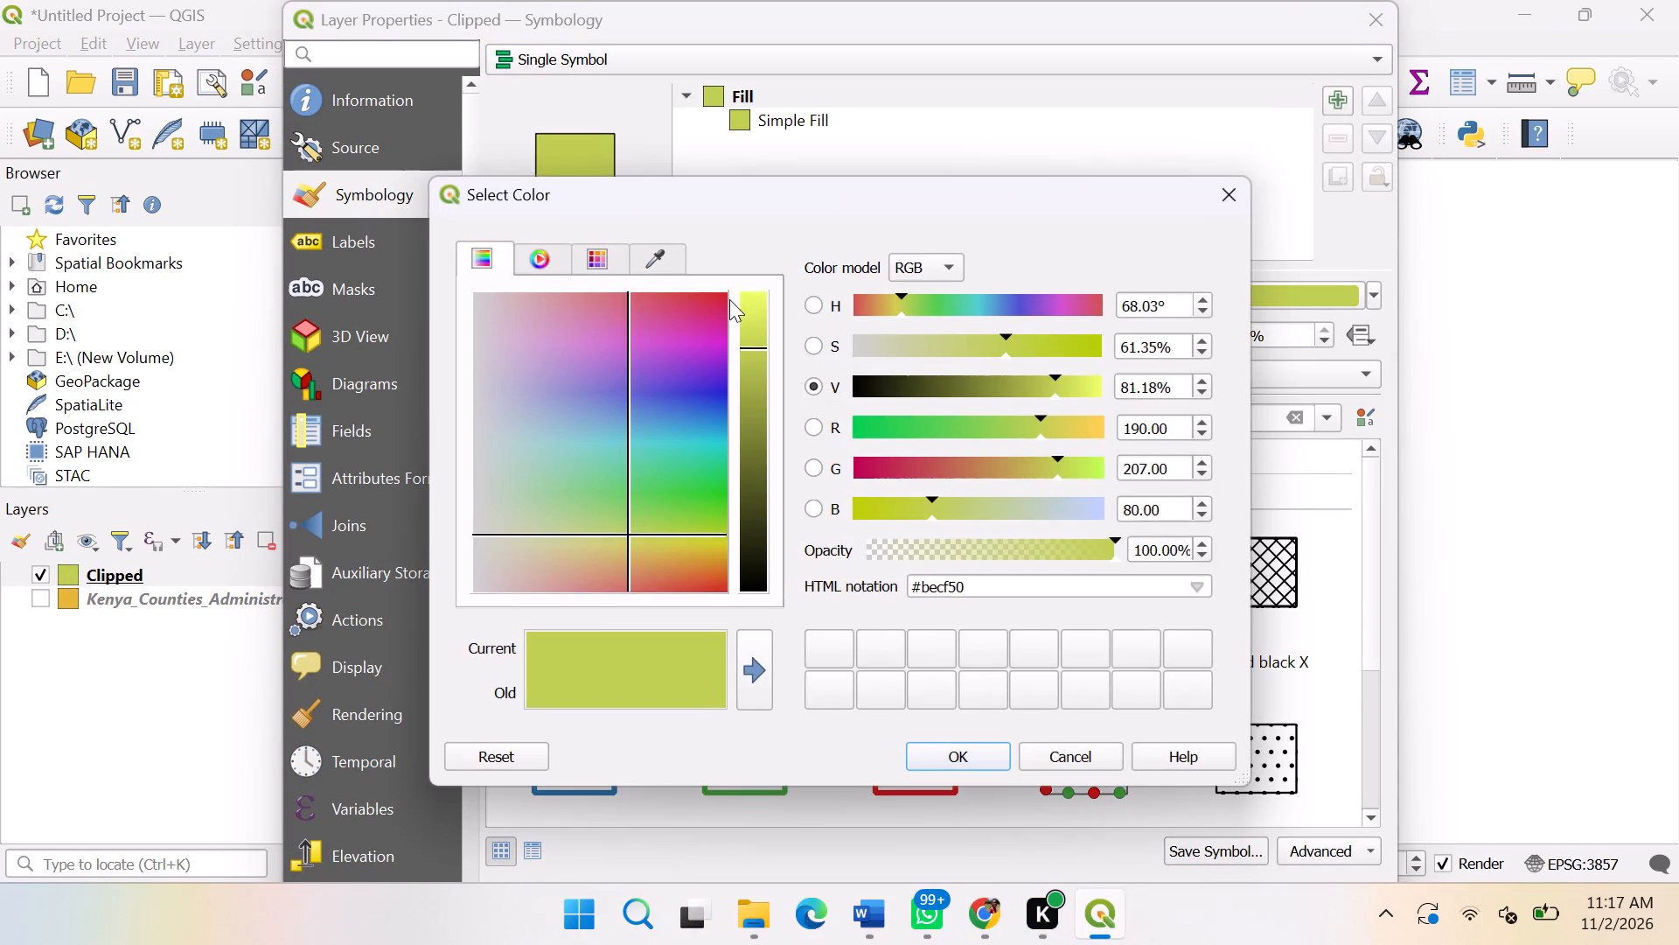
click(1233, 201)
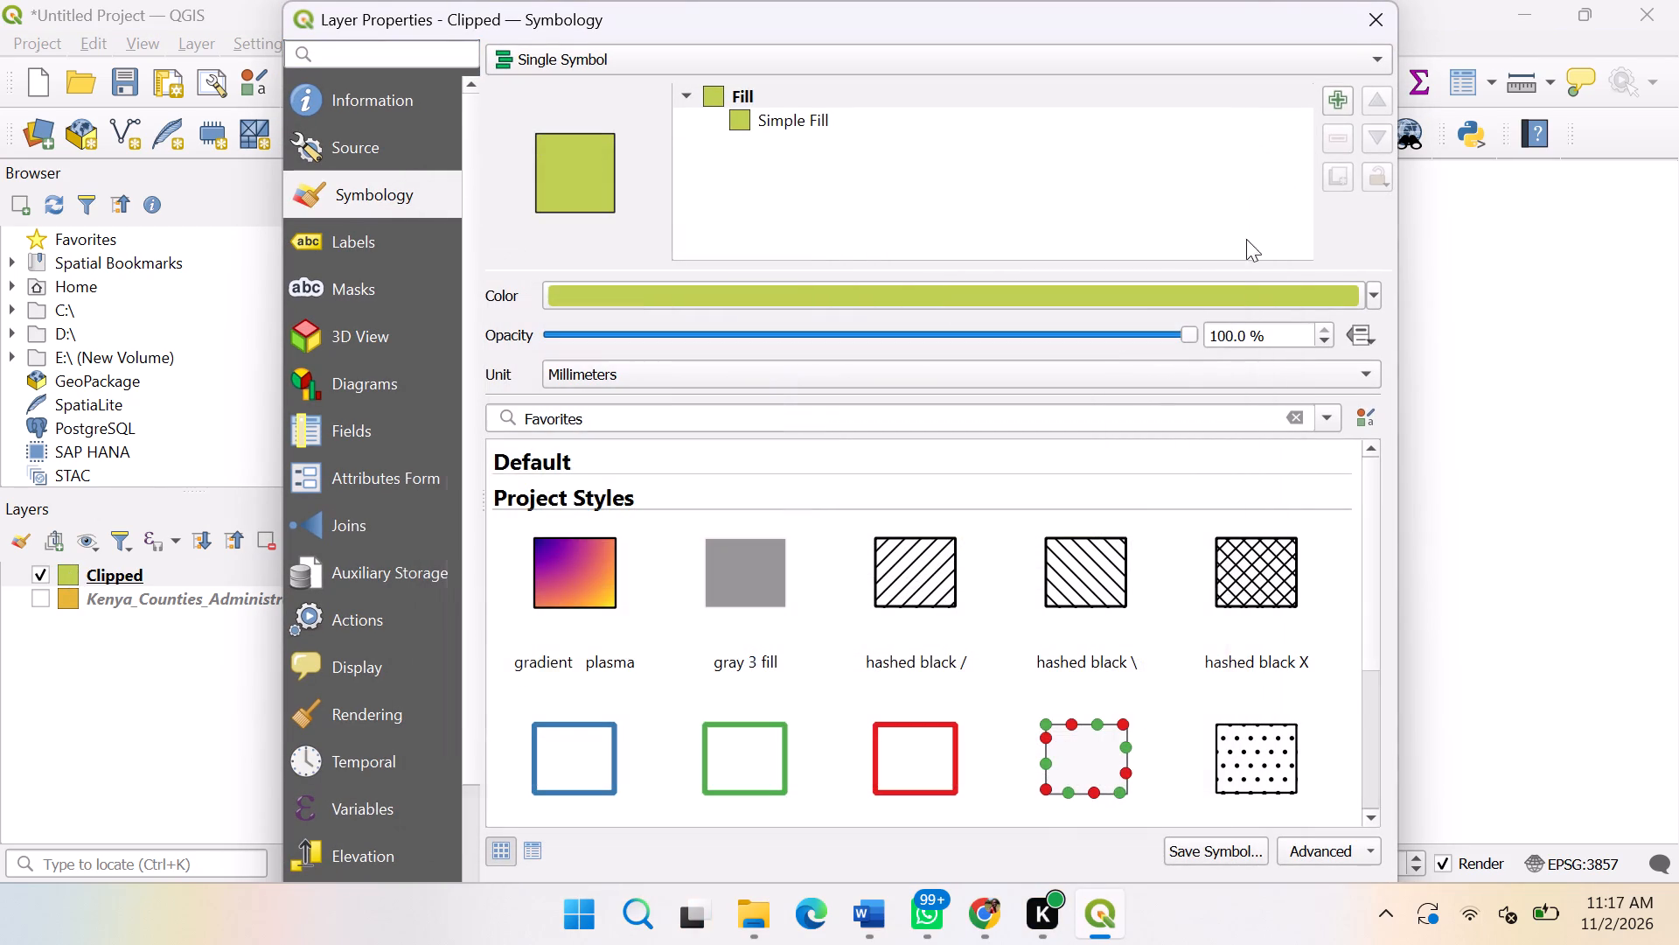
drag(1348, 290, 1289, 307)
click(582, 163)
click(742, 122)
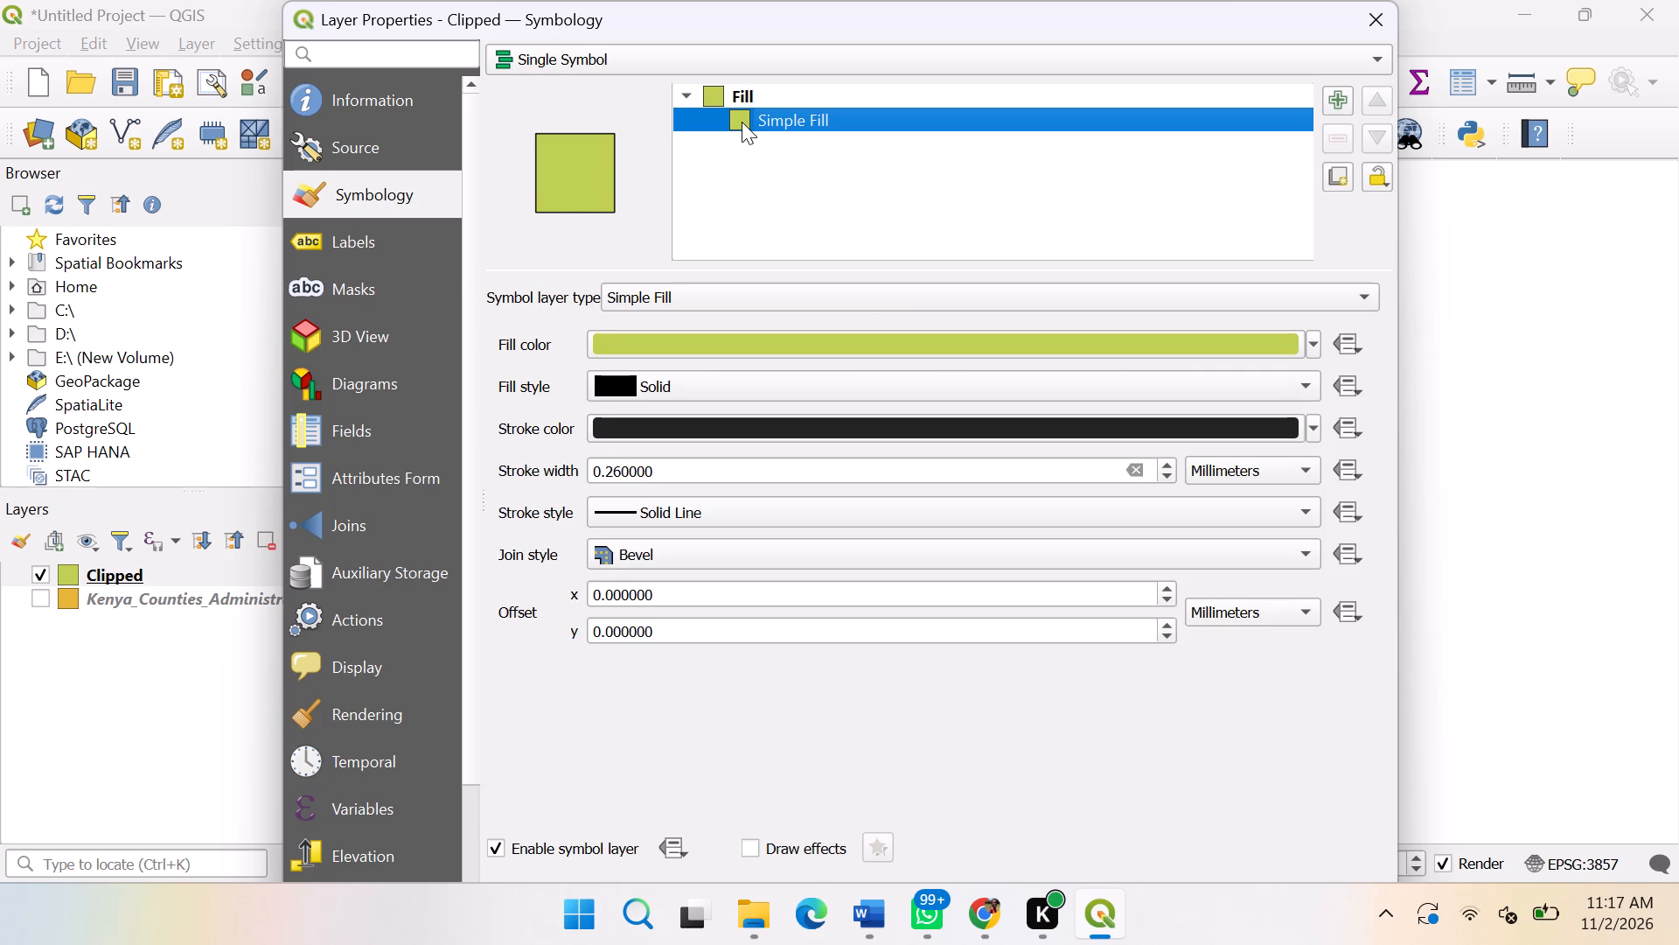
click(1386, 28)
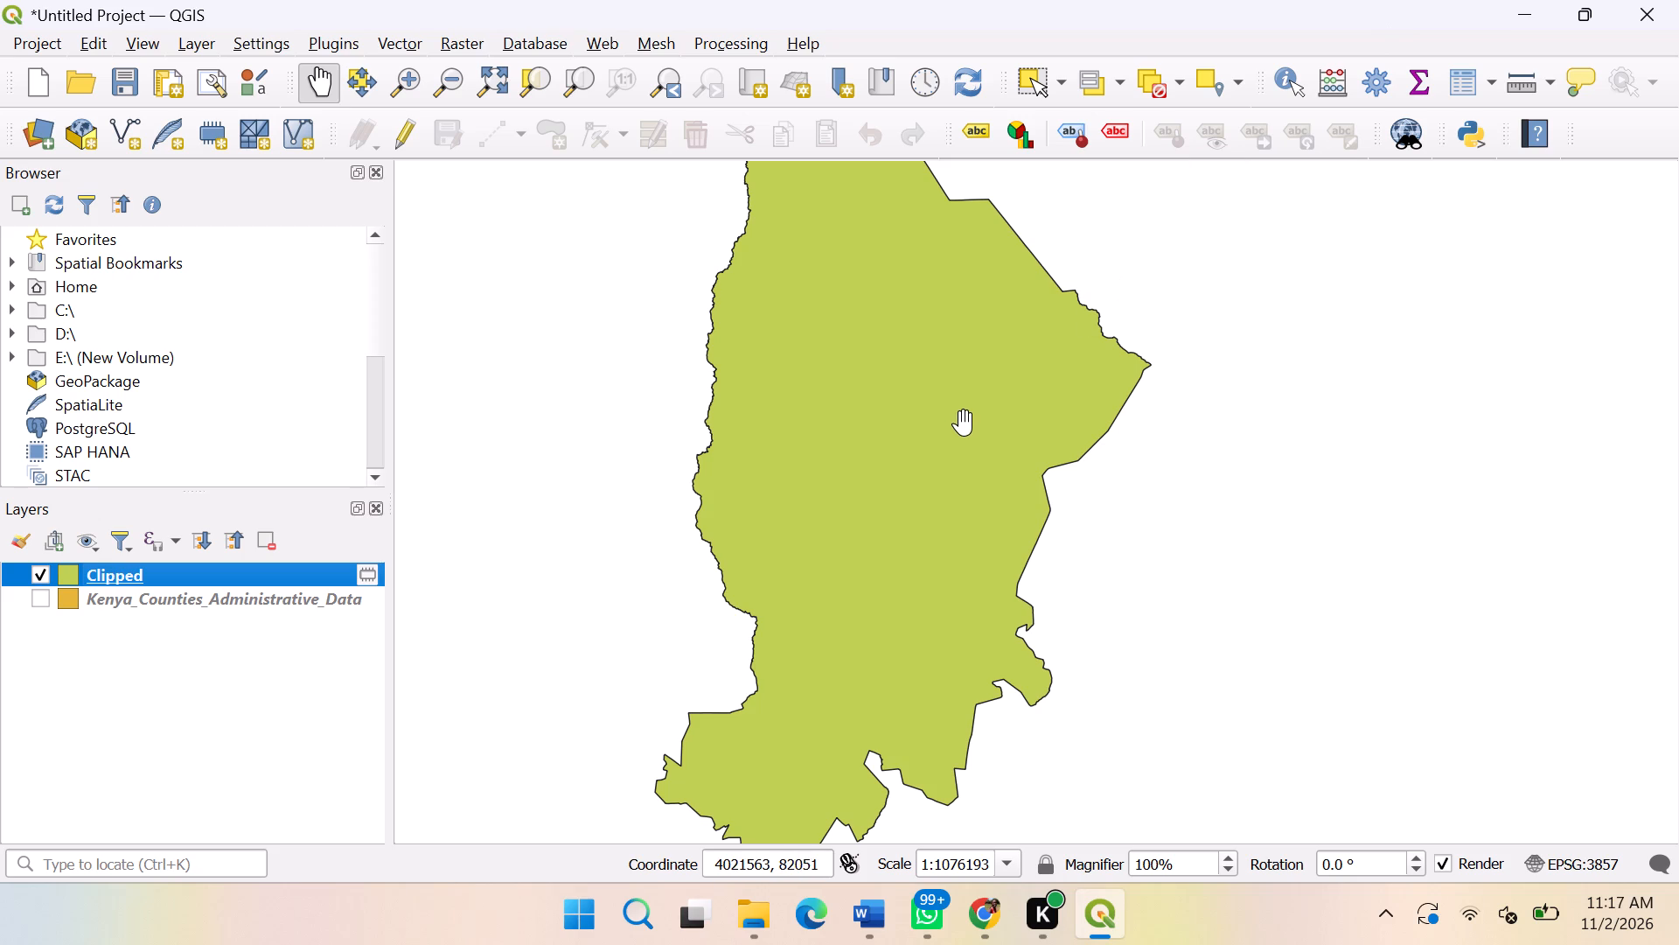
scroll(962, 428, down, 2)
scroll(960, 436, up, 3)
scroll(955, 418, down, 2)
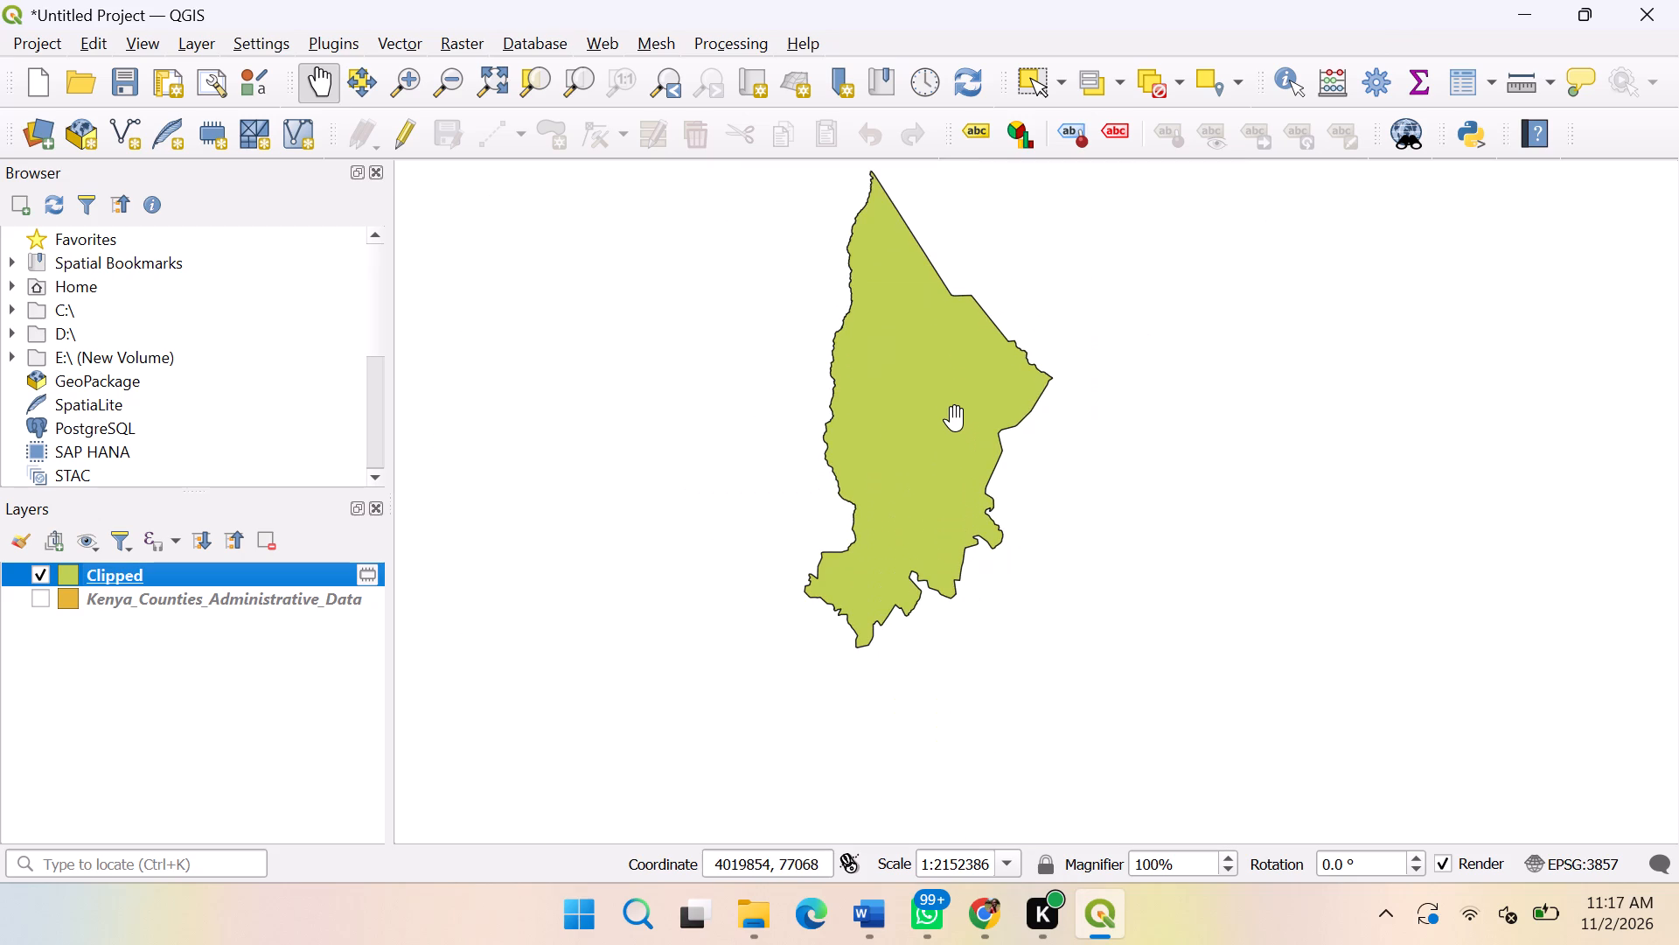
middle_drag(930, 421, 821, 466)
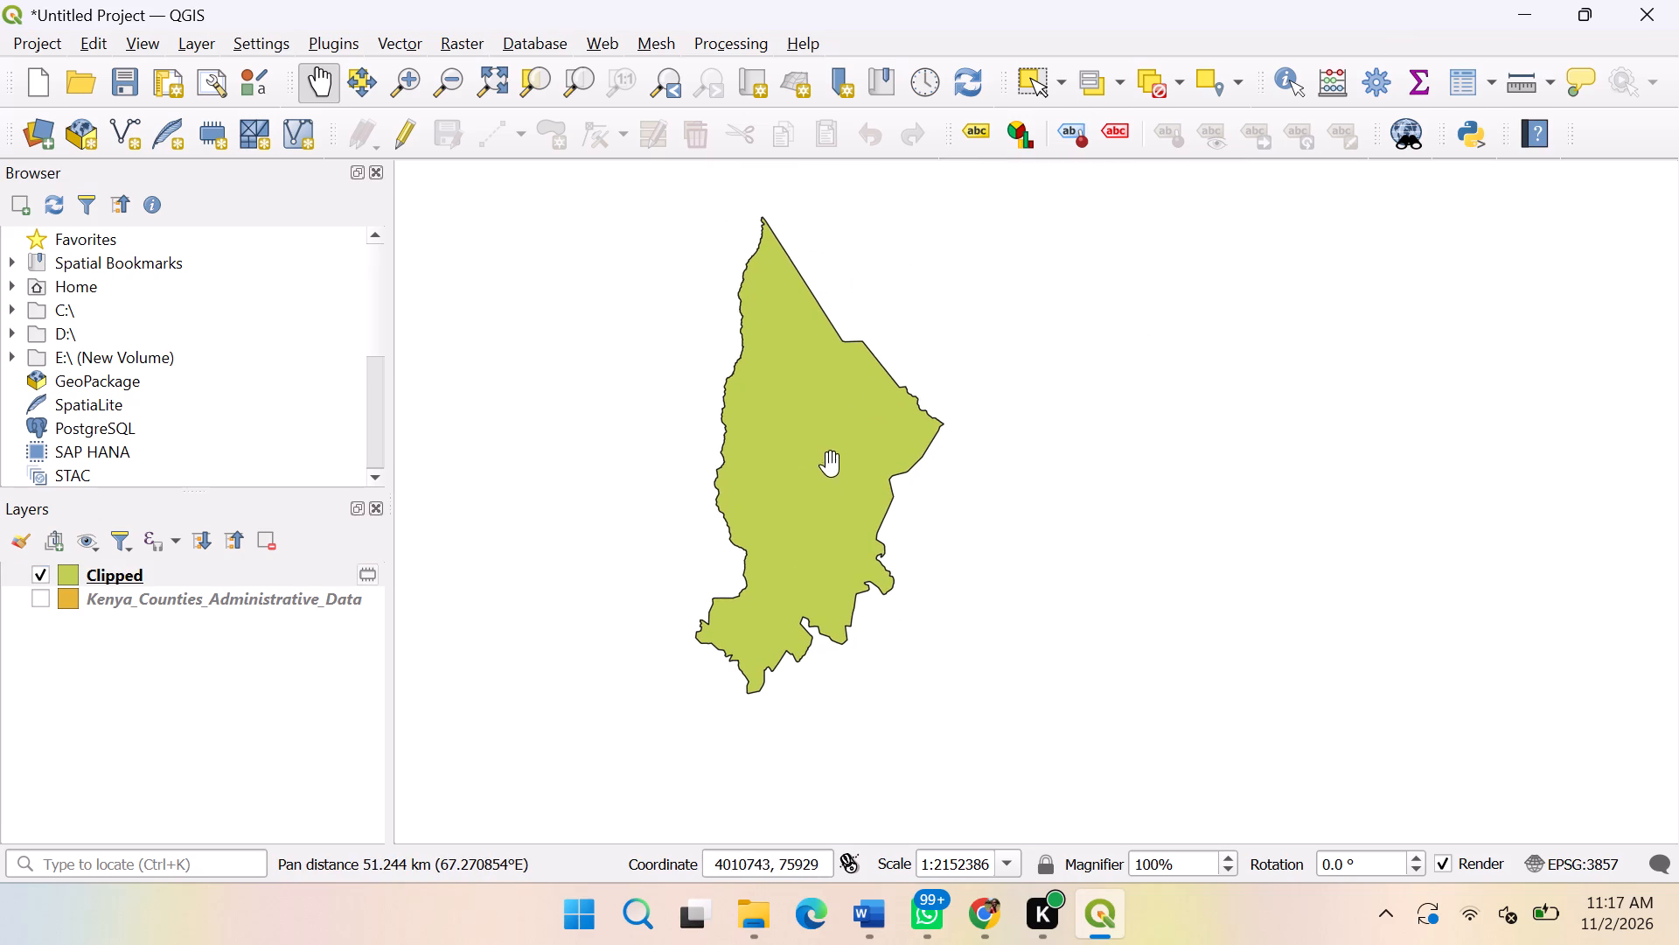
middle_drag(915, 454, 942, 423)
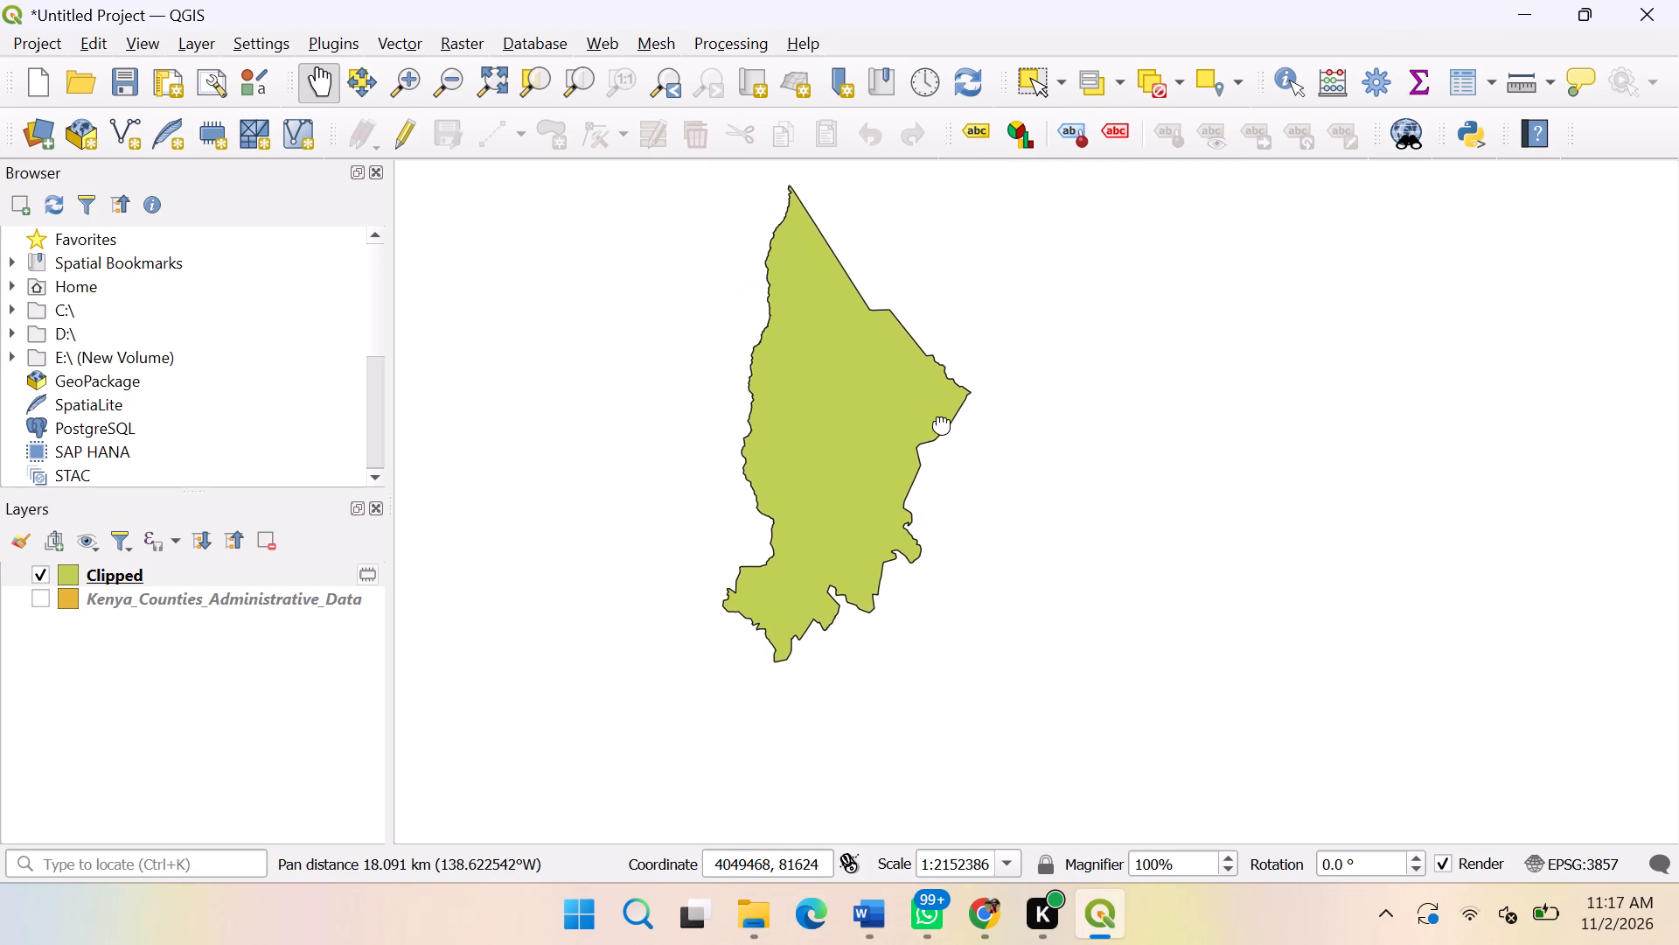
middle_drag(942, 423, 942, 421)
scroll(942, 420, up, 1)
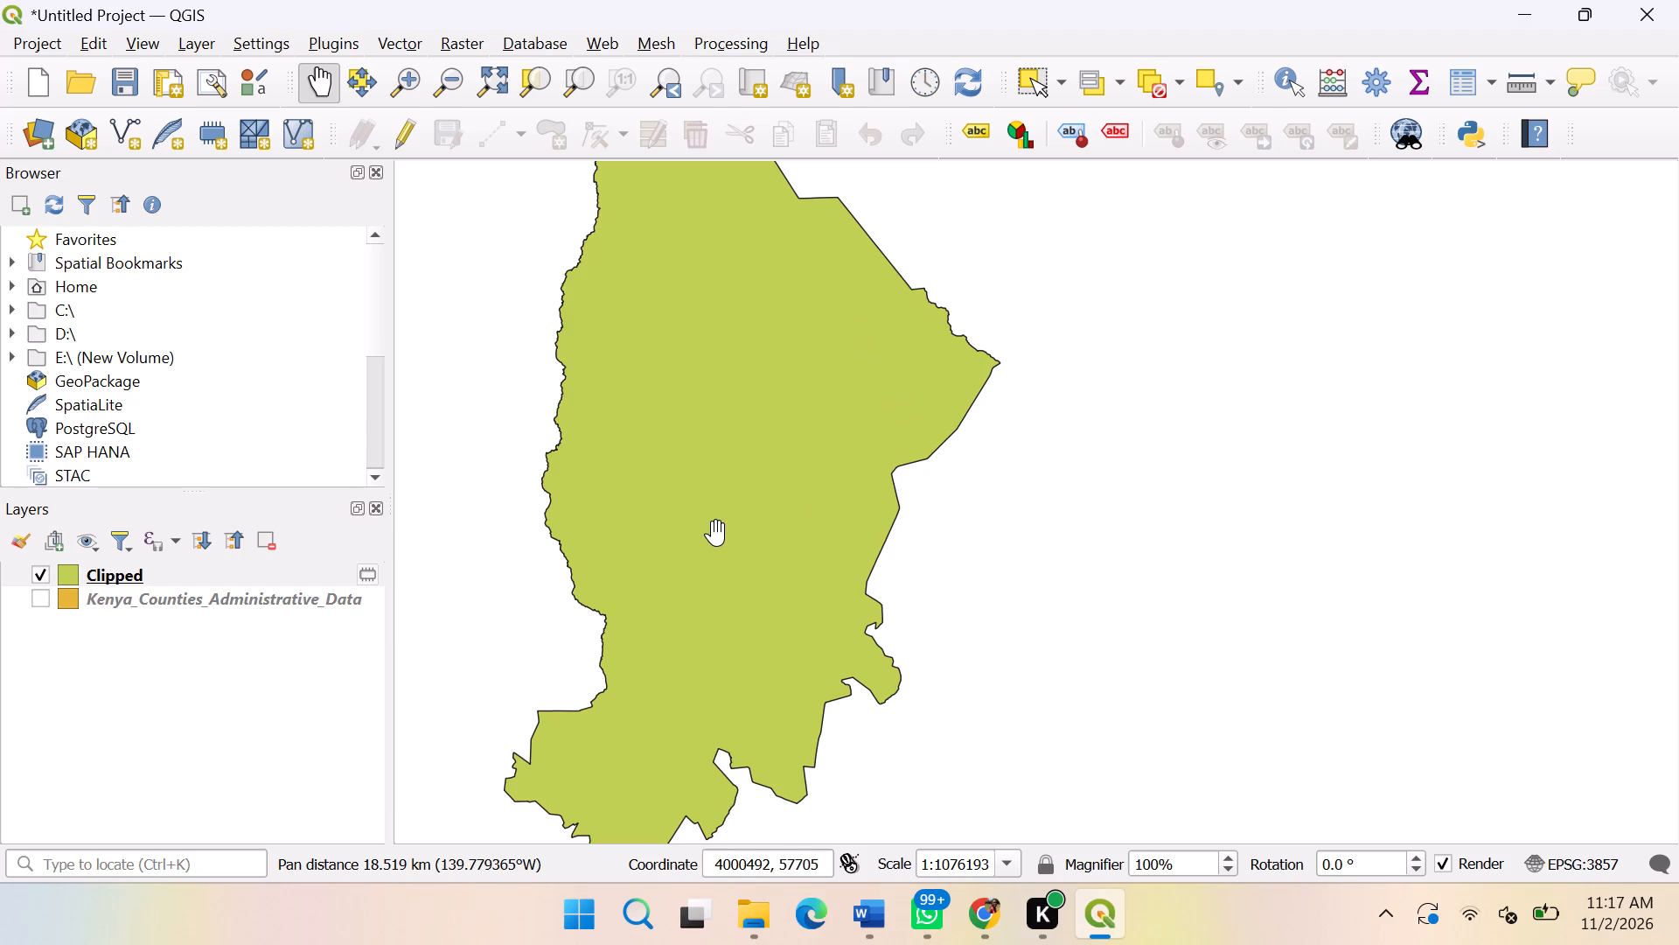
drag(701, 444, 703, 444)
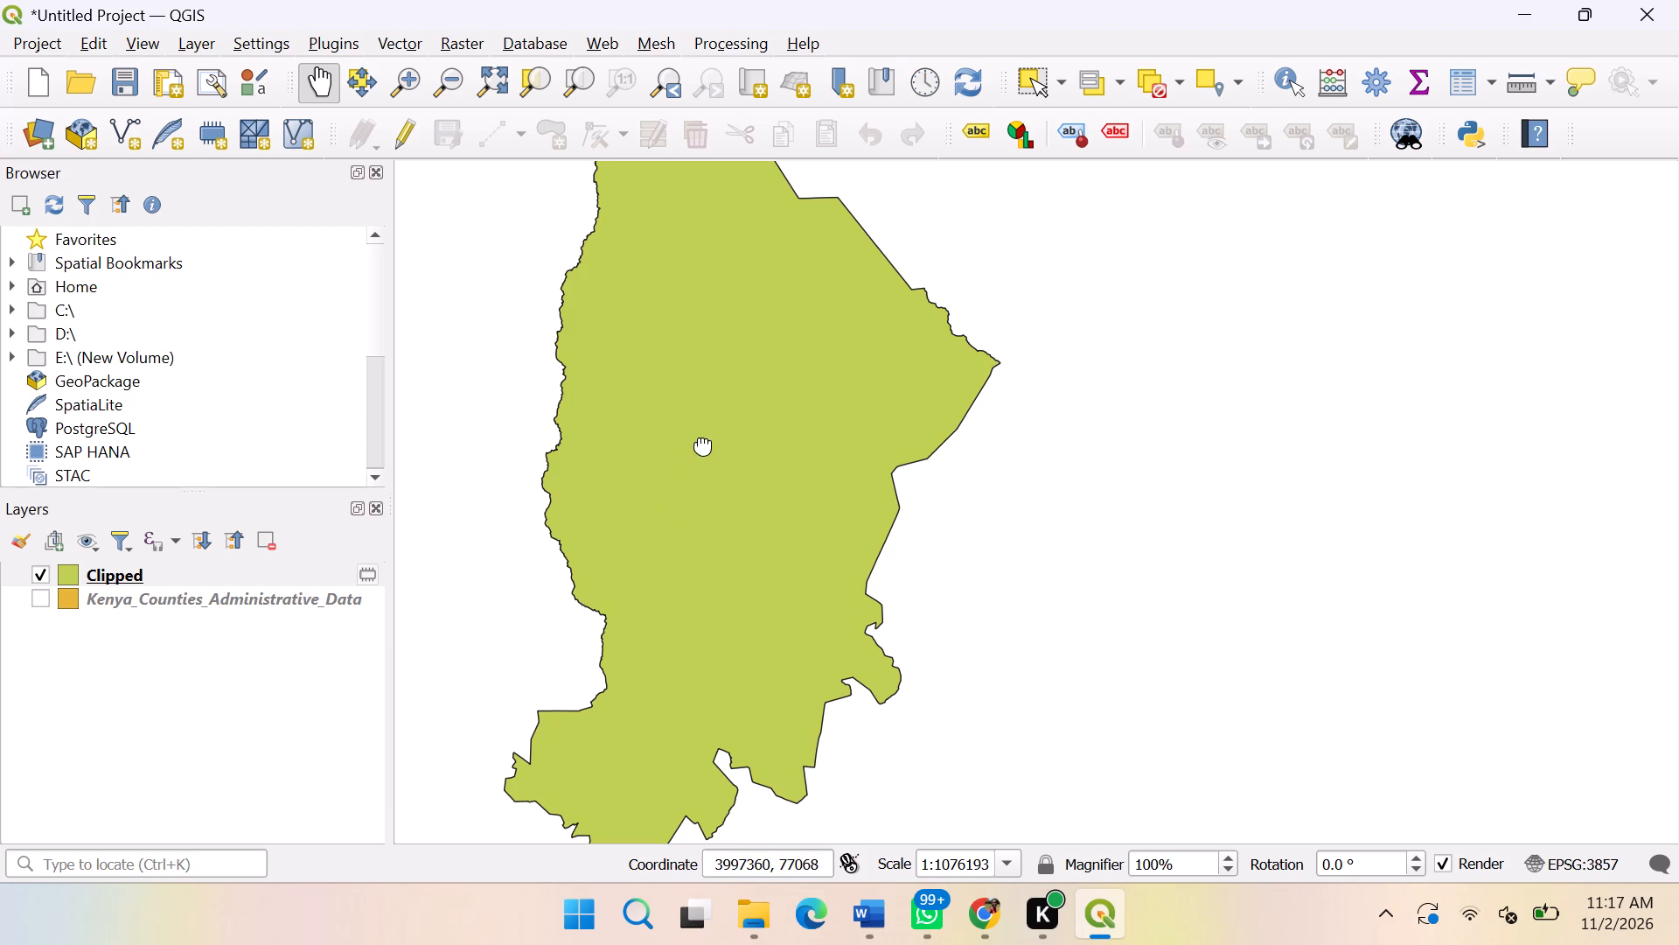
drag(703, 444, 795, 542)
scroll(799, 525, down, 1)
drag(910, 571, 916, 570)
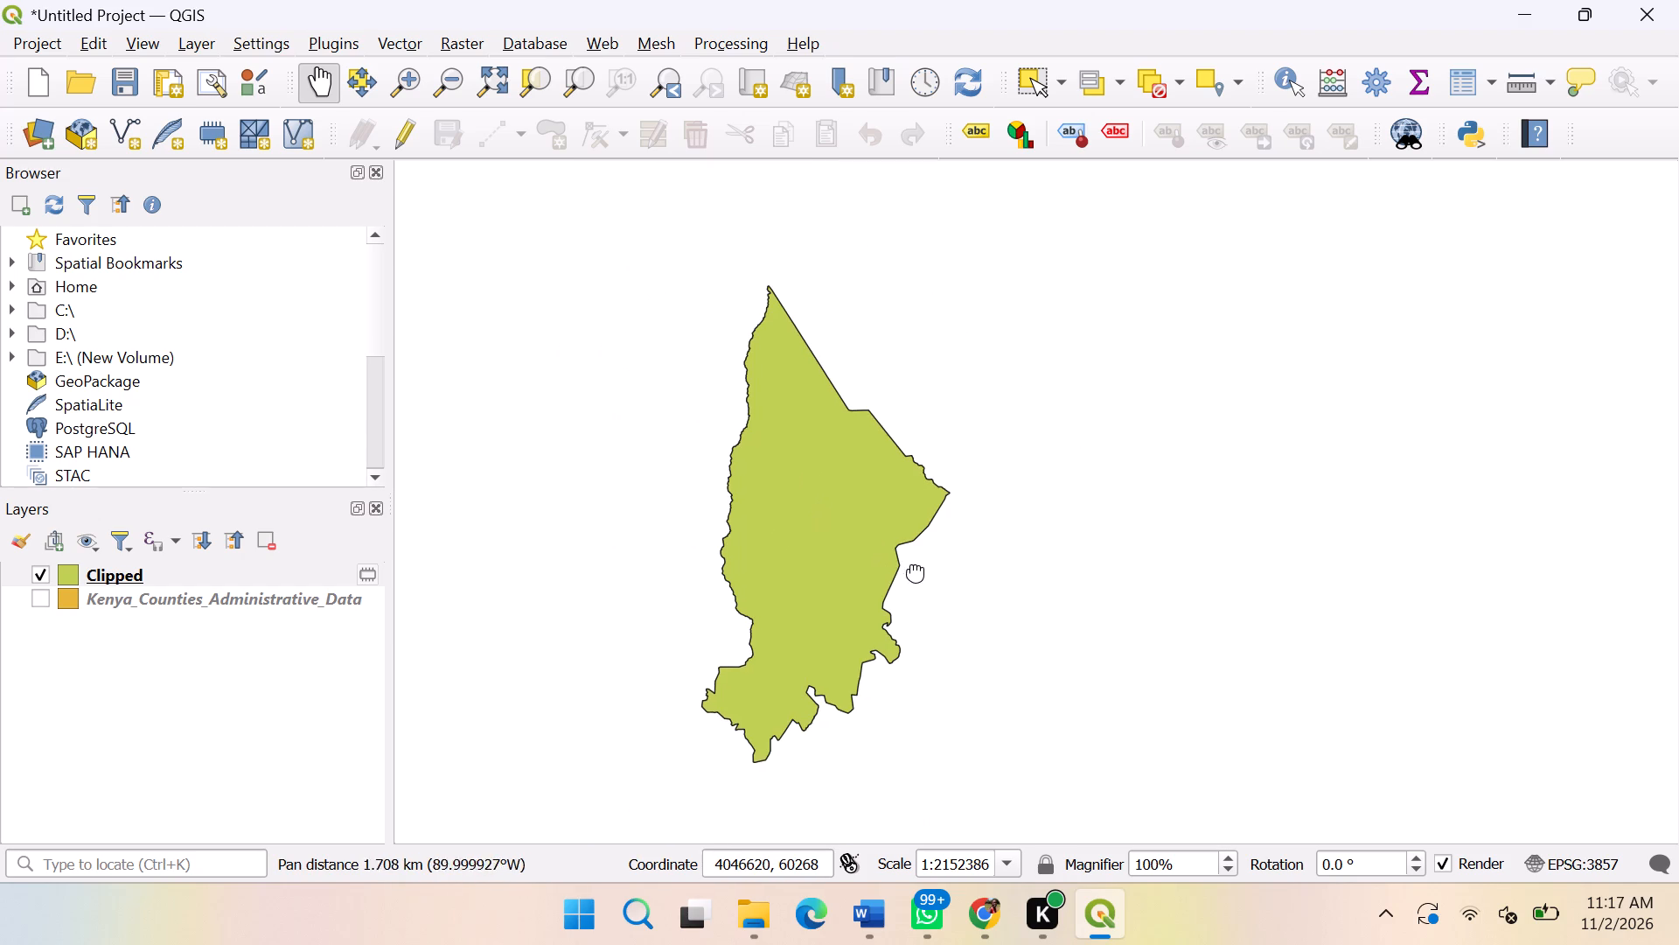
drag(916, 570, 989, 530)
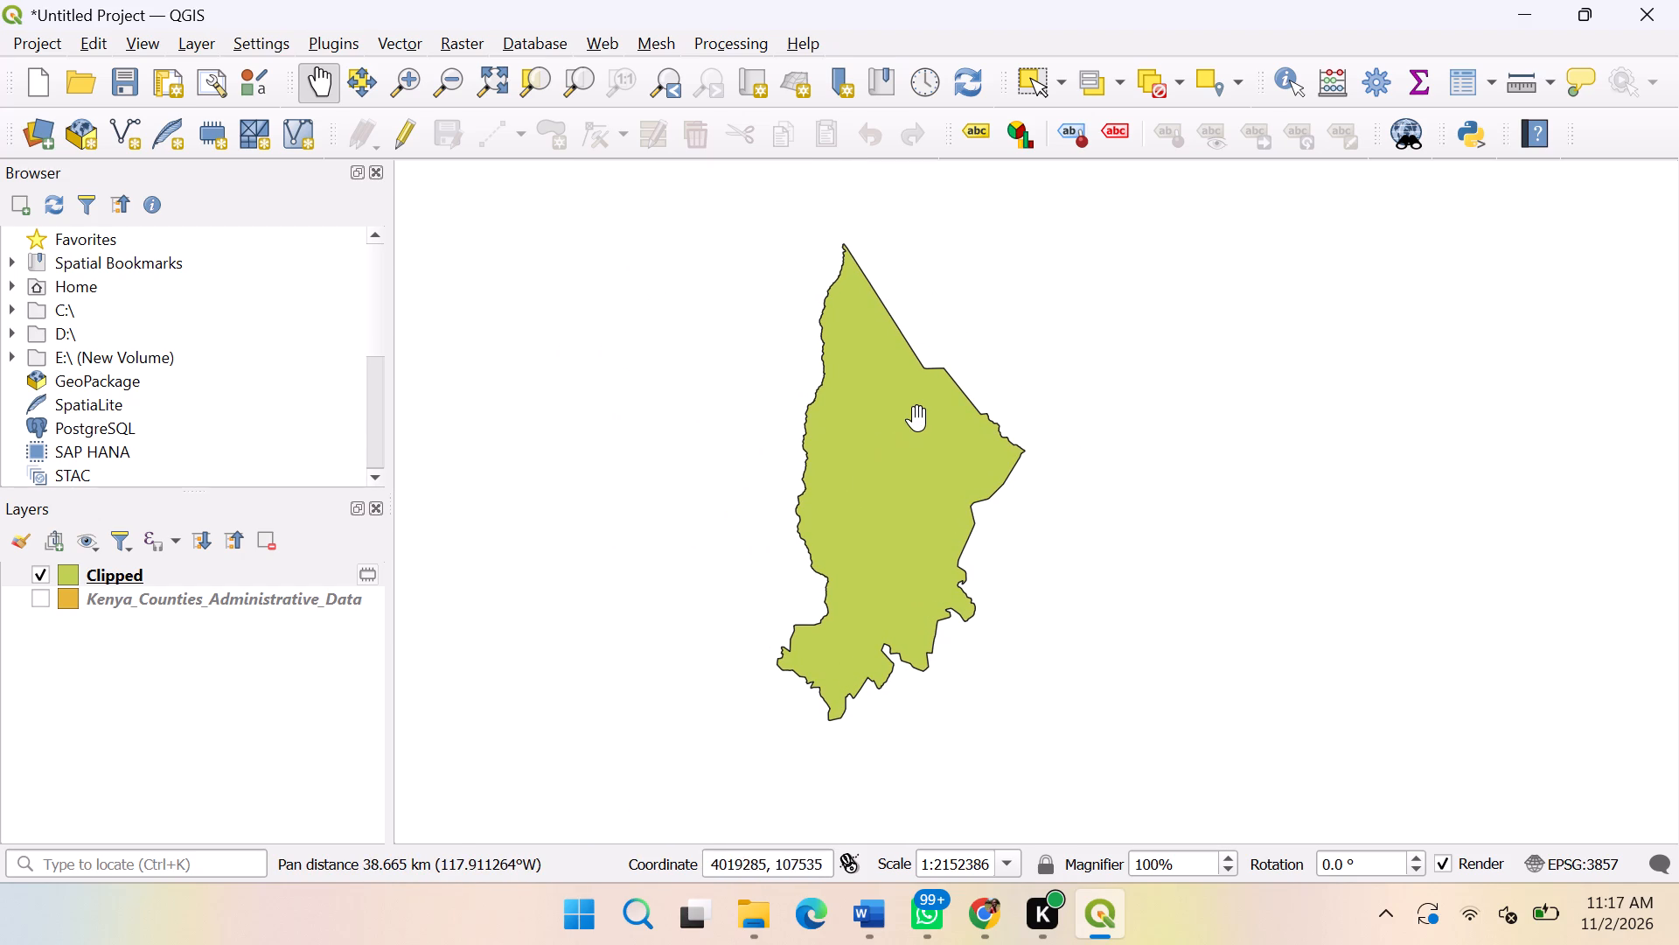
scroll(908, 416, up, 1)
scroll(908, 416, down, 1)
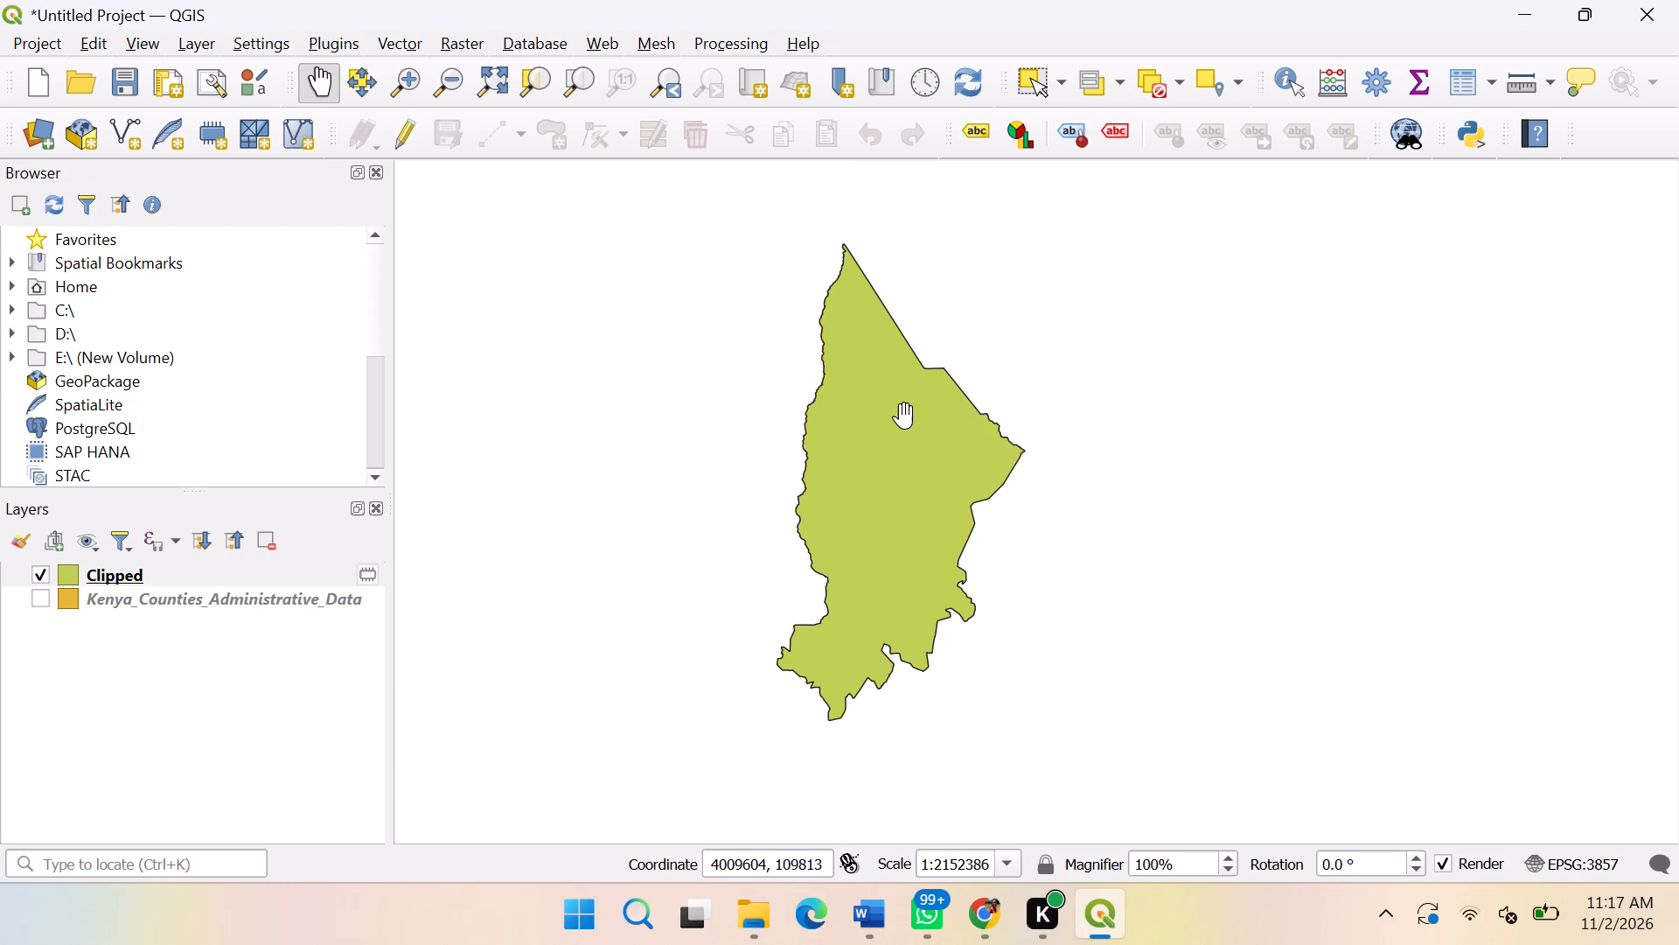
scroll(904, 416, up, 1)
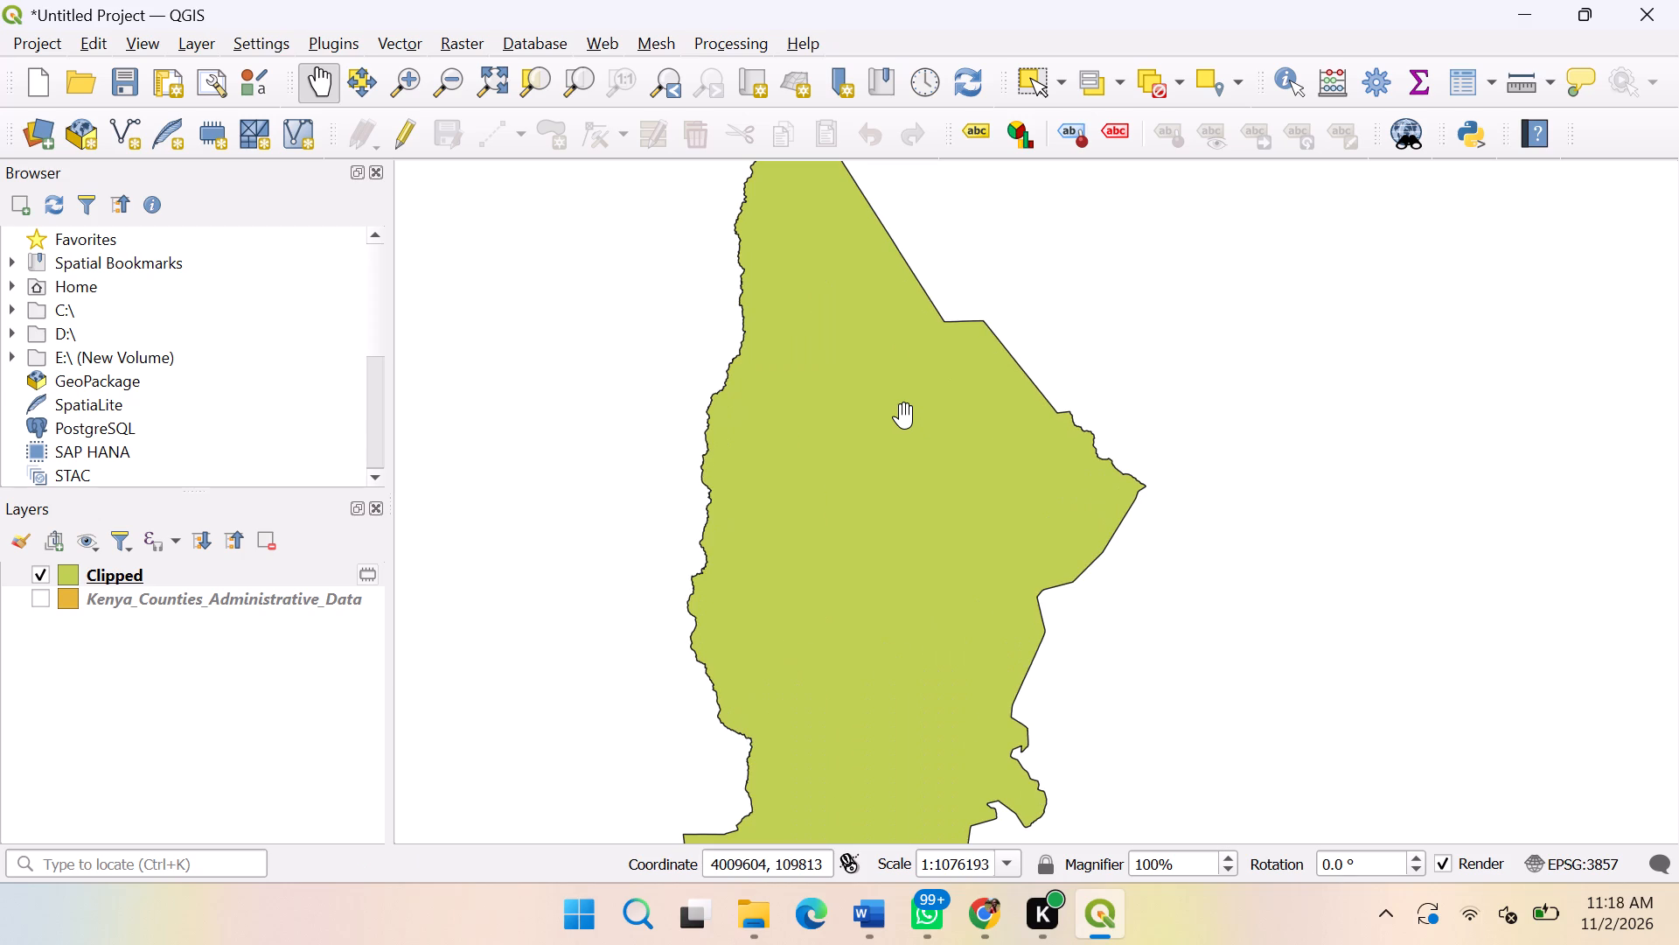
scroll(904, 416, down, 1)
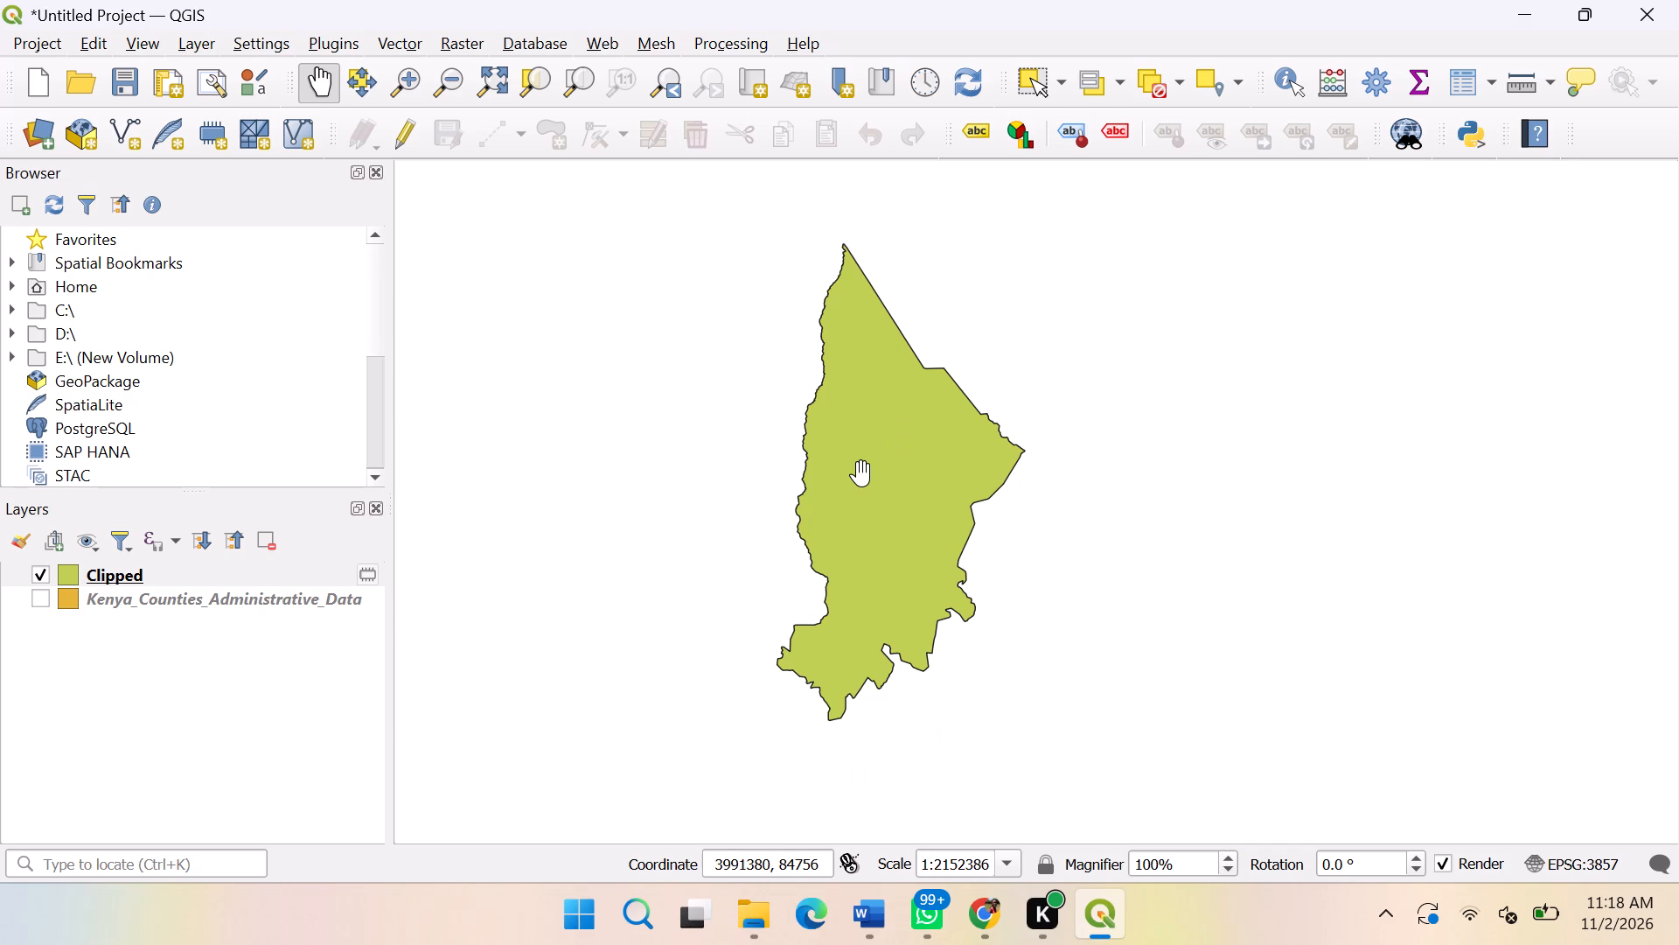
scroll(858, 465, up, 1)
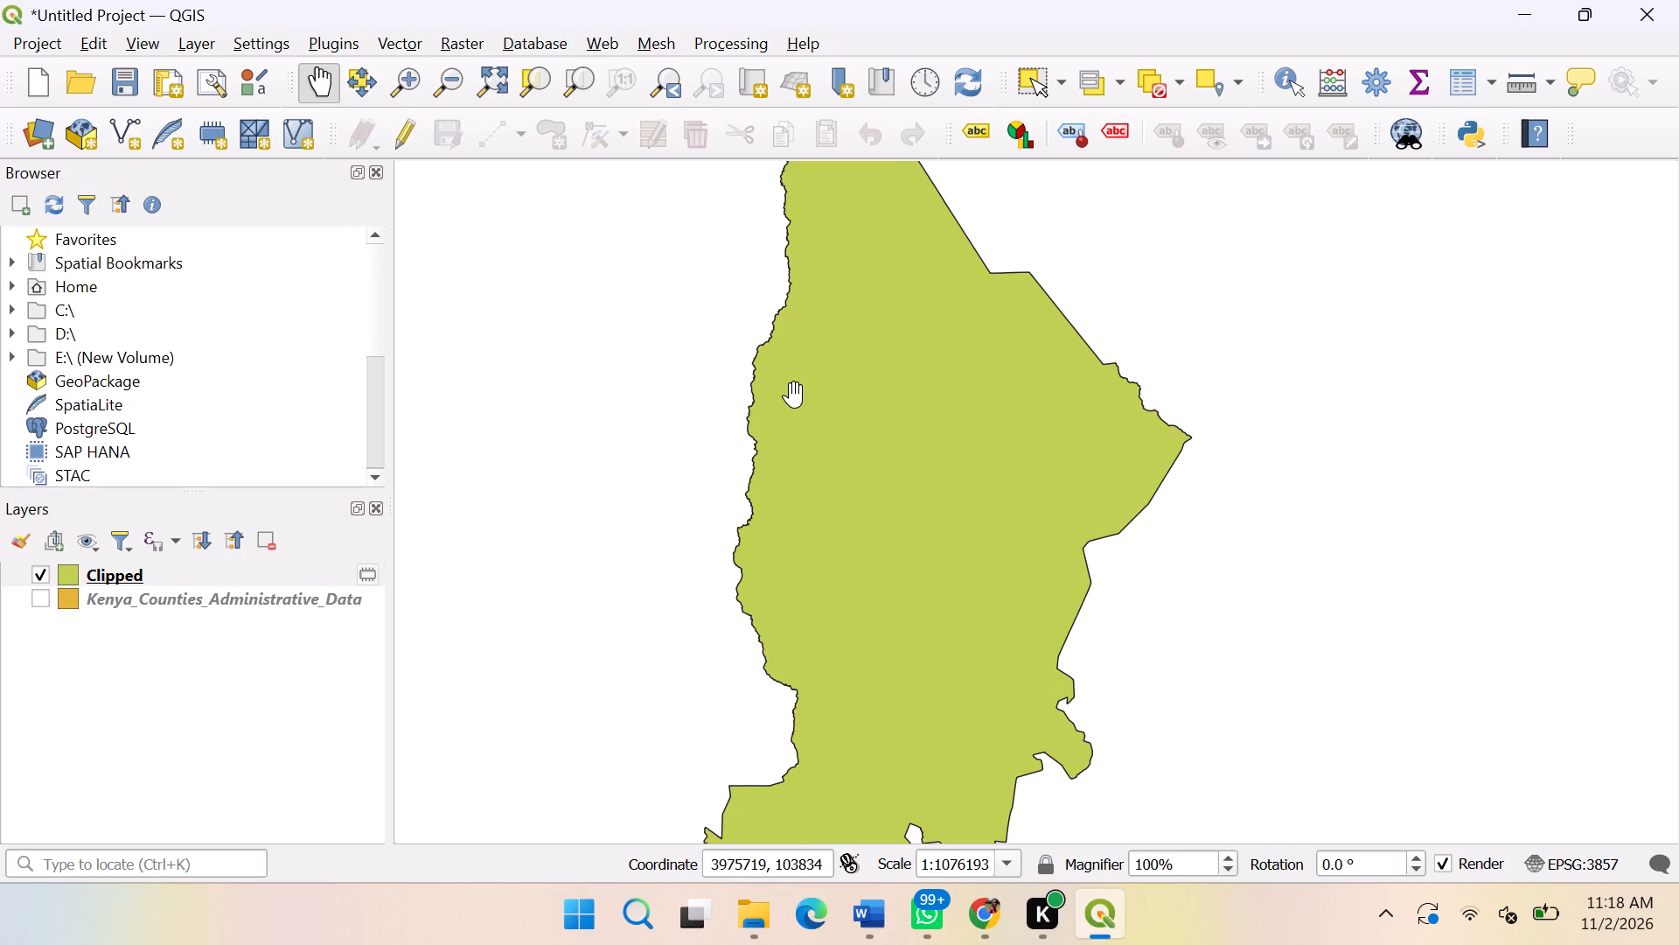
Check the county name and other attributes of the Clipped layer in its attribute table.
right_click(119, 585)
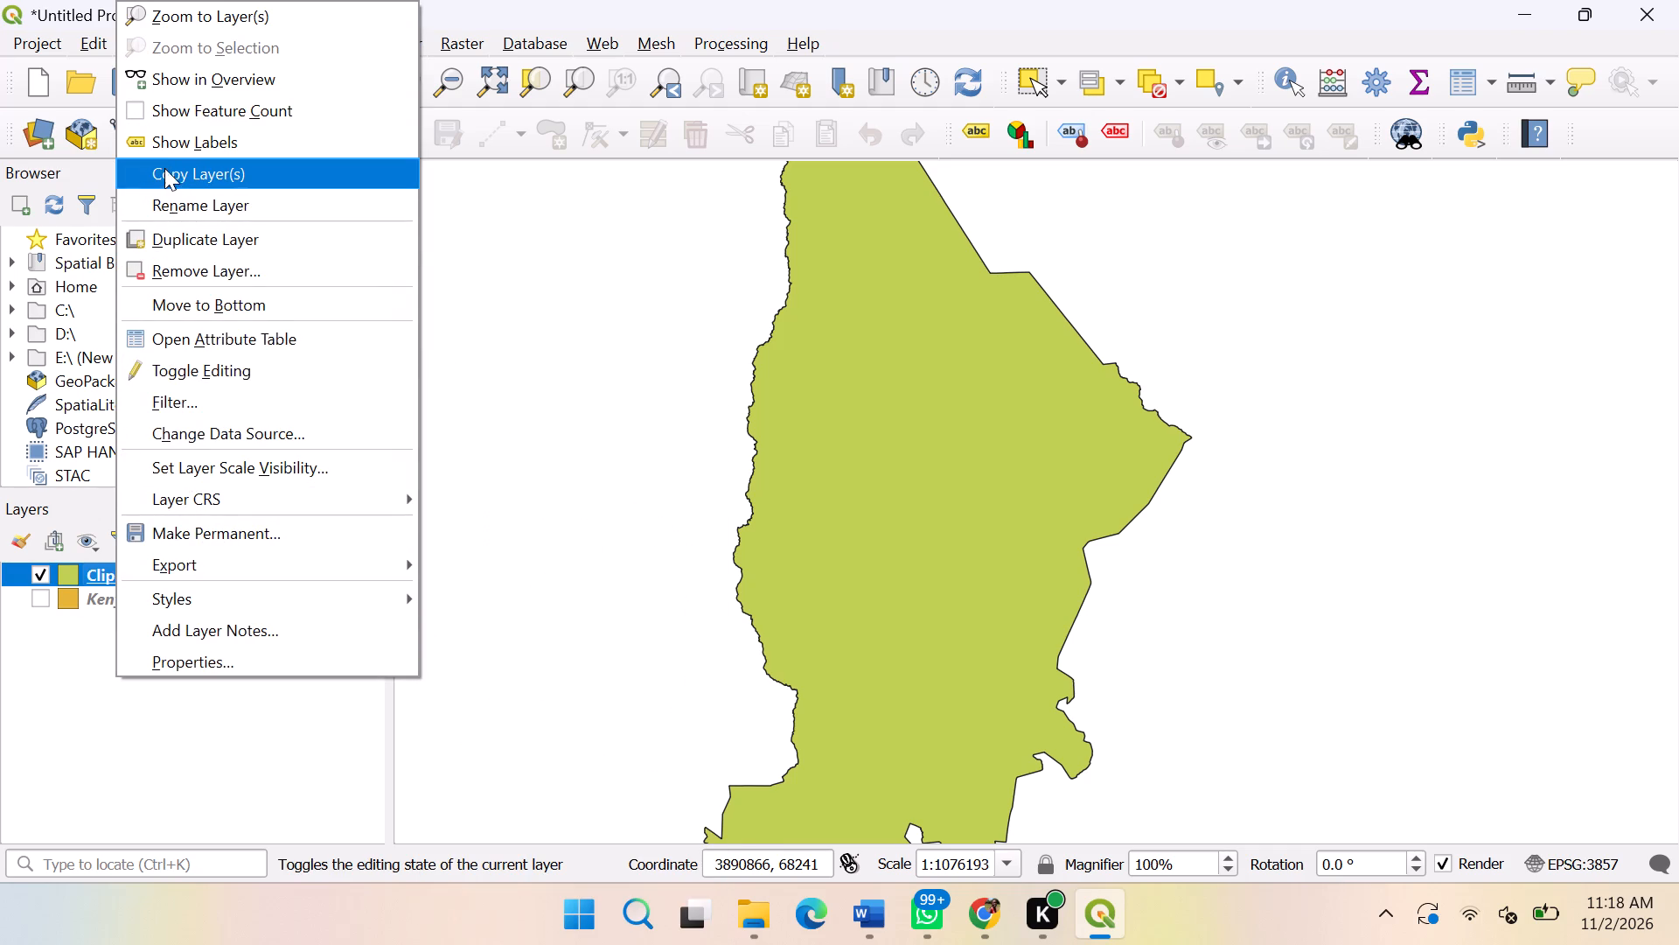
click(190, 344)
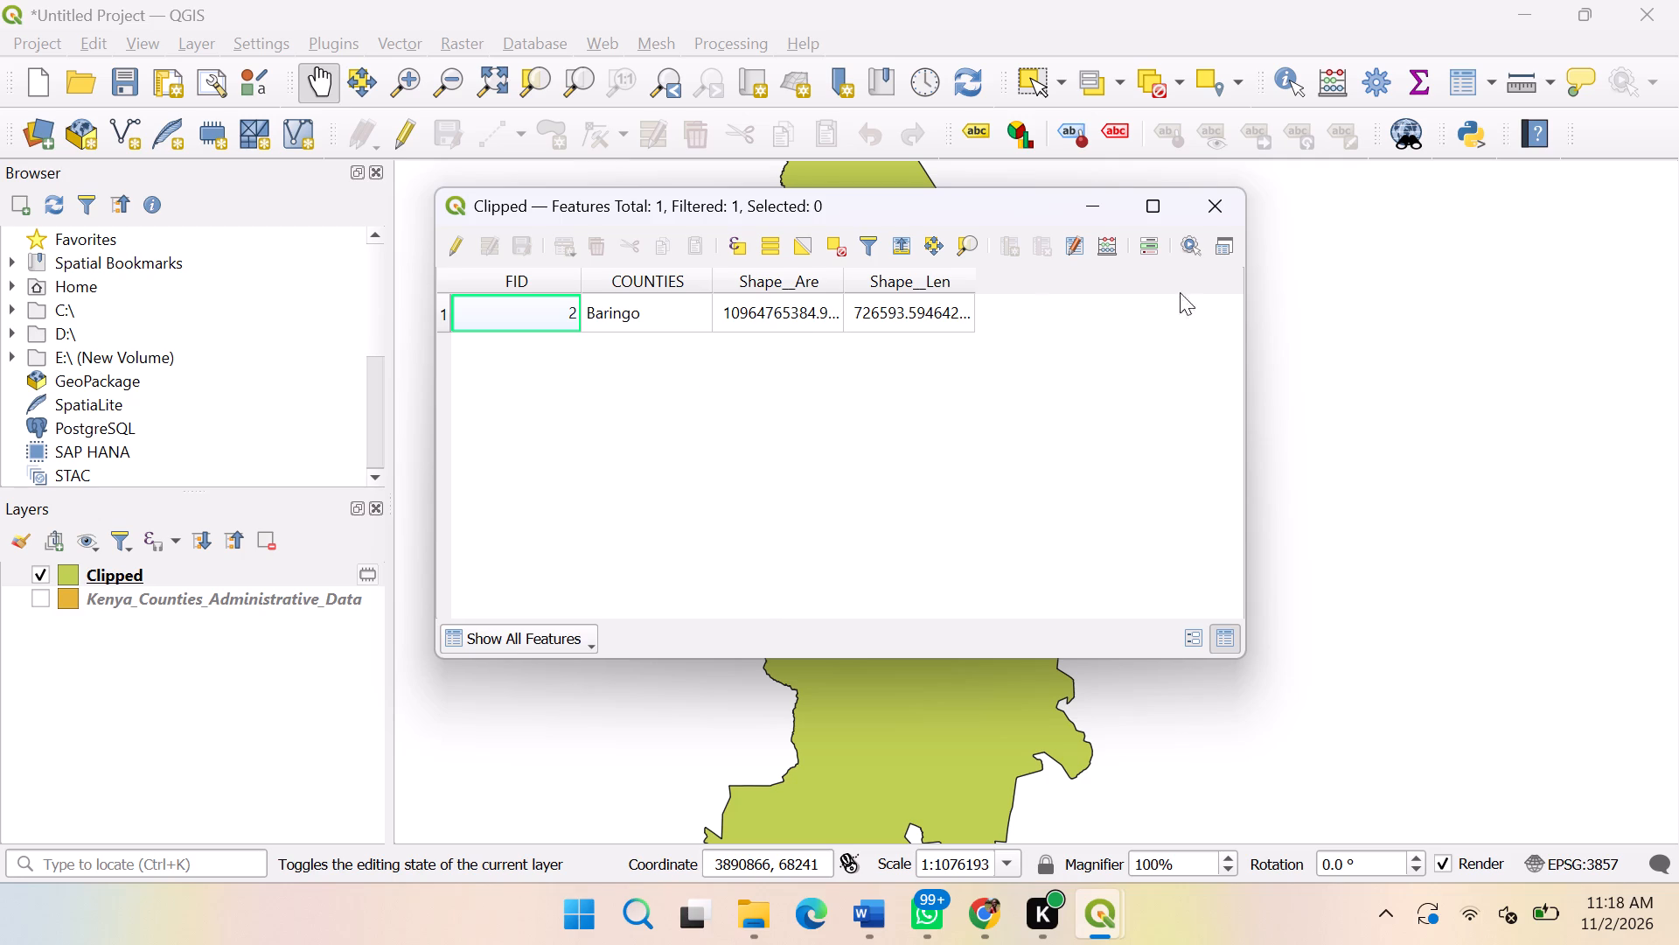
click(1230, 214)
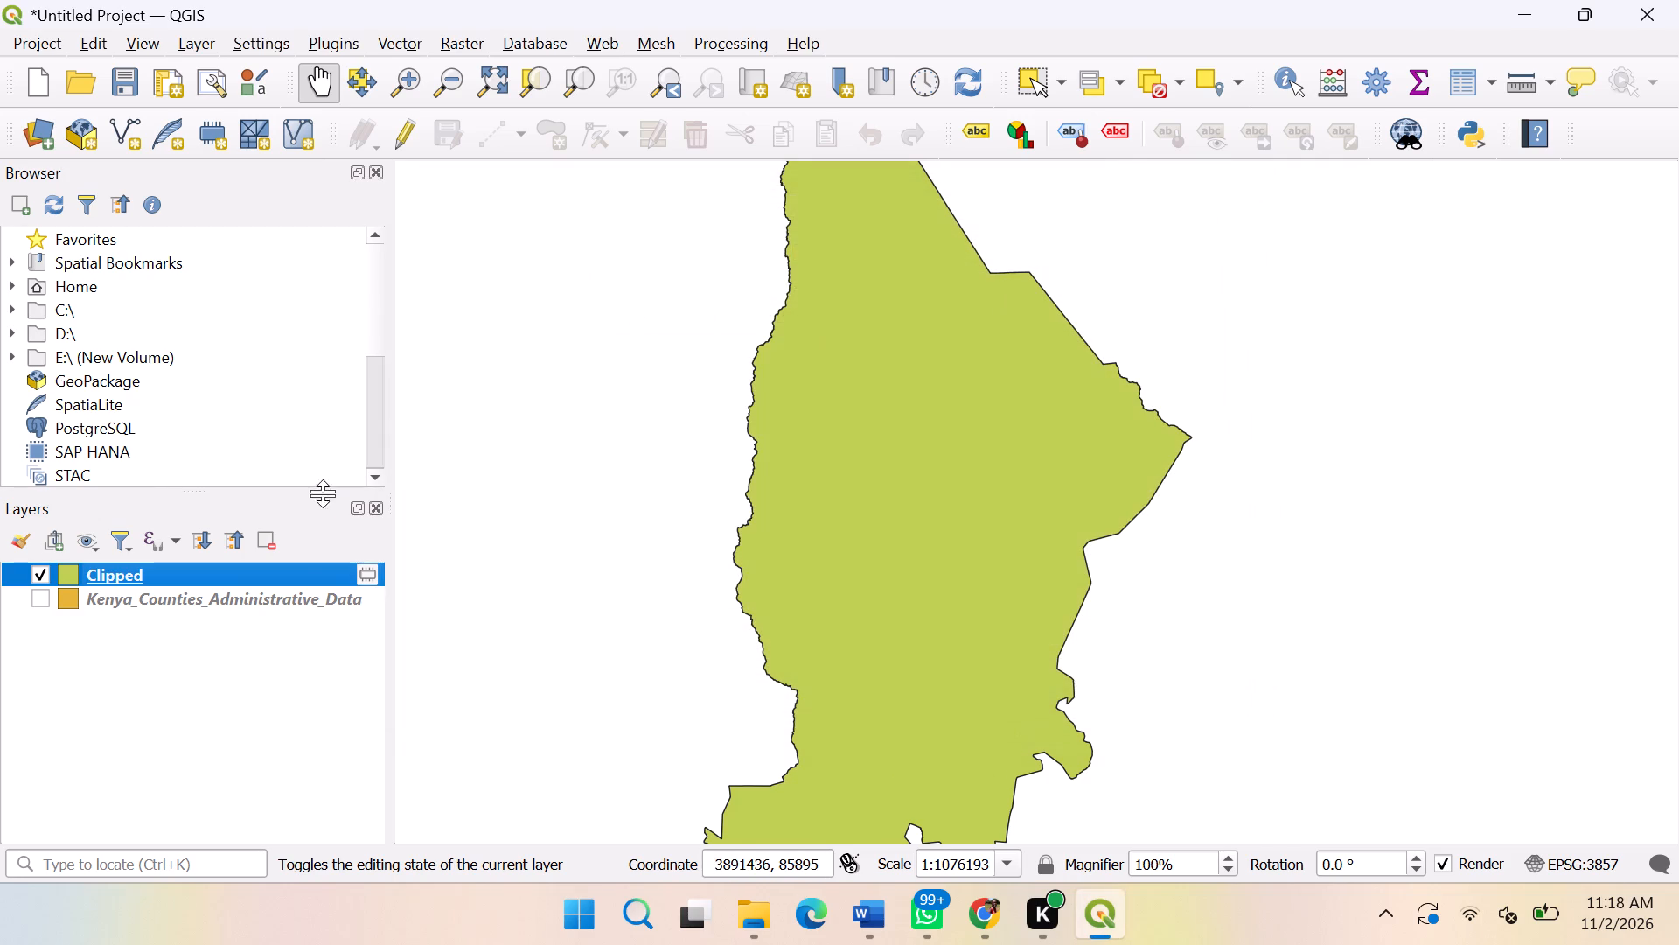
Examine the Clipped layer's properties, looking through its symbology and legend settings, without changing anything.
right_click(121, 570)
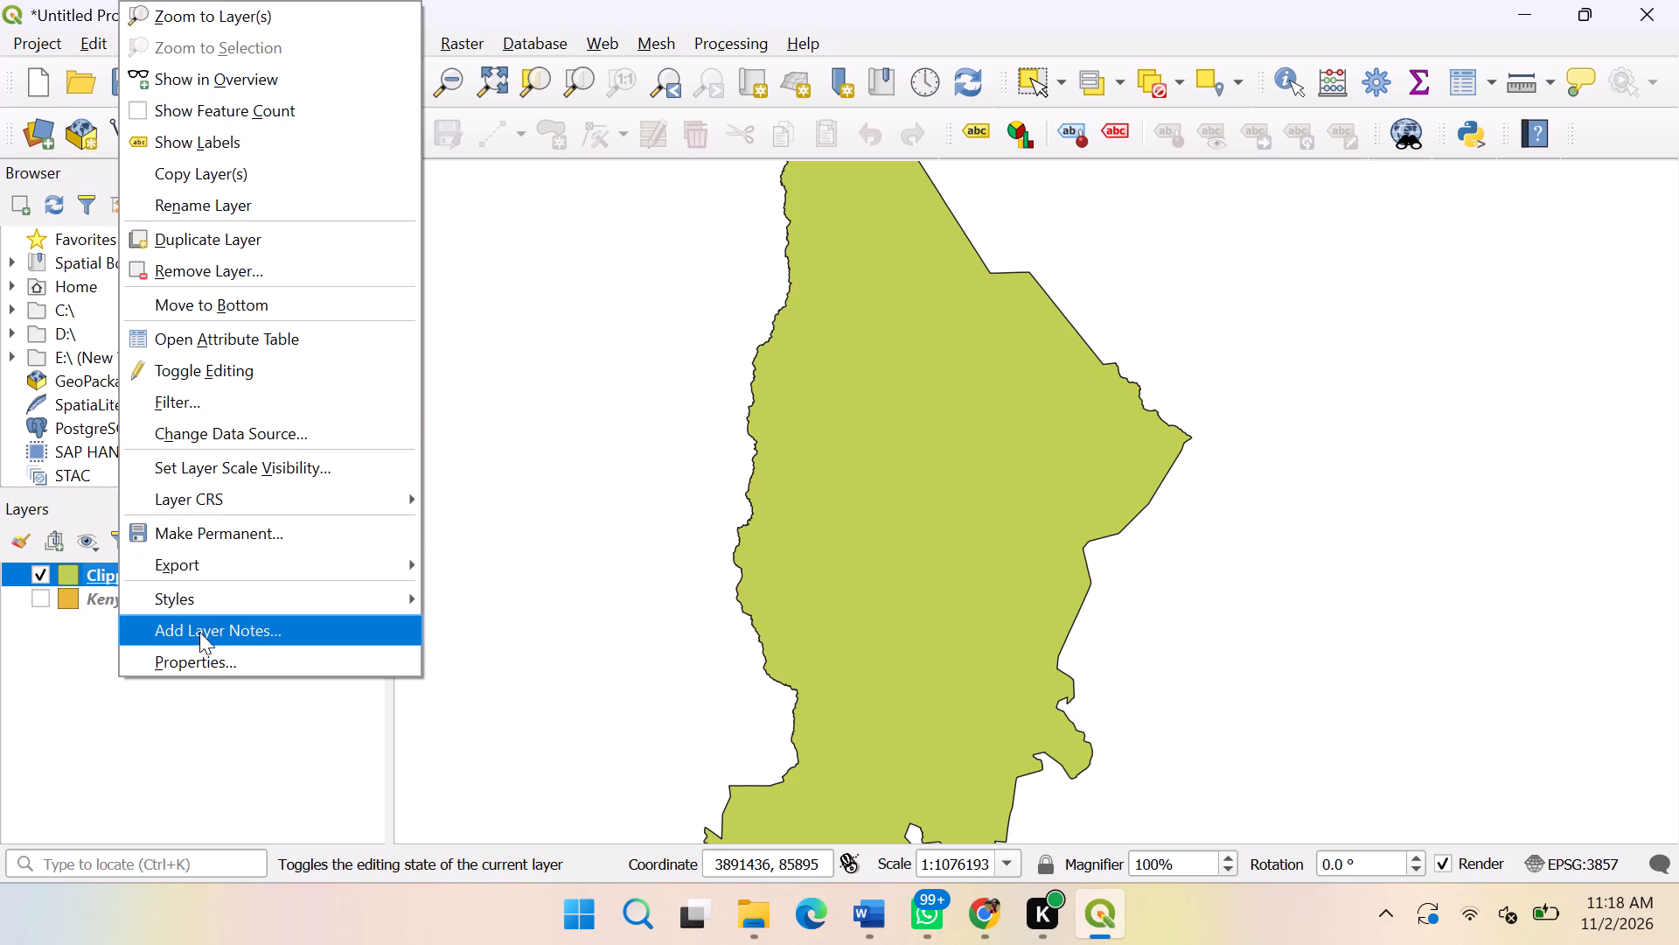
click(212, 662)
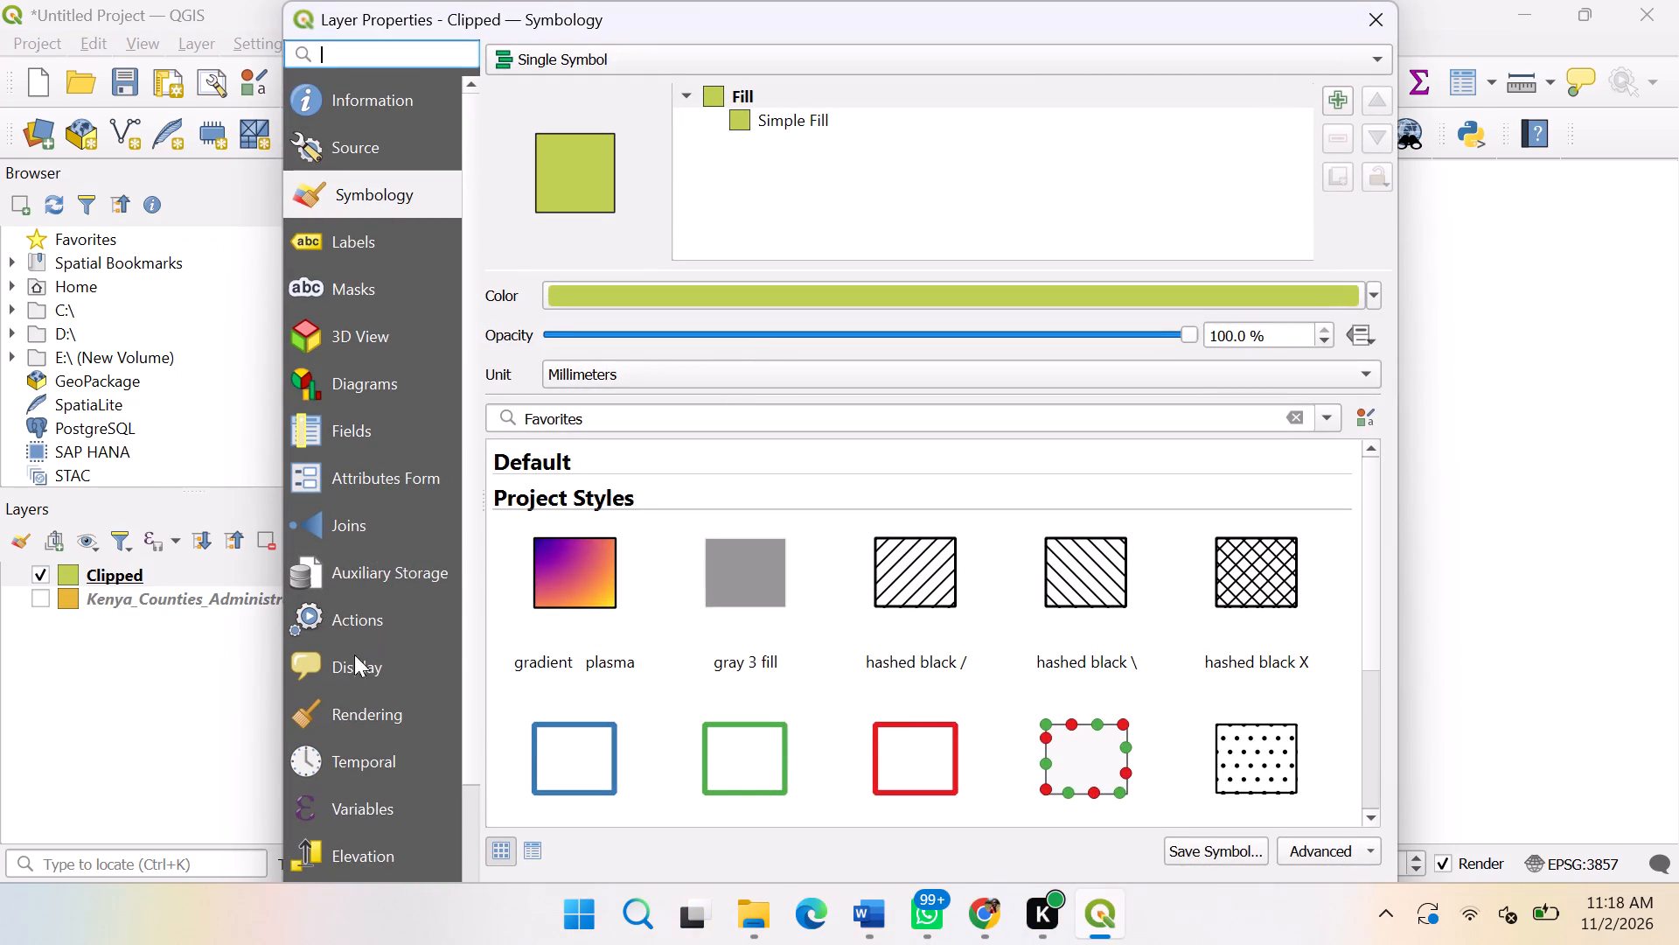
scroll(359, 835, down, 1)
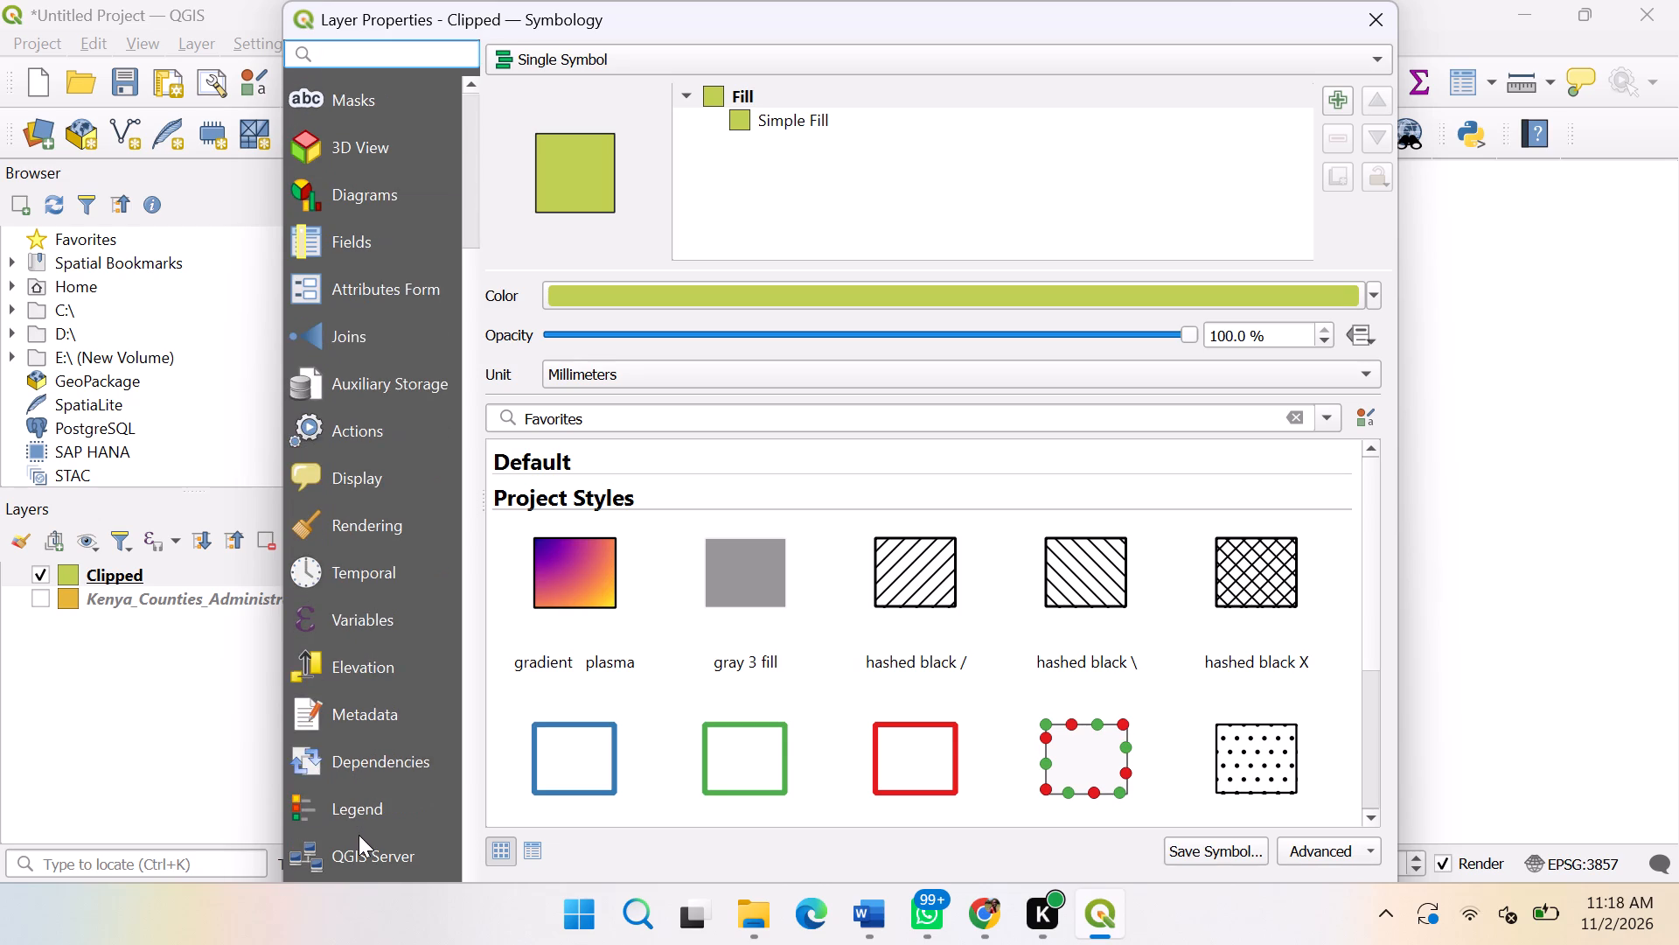
scroll(359, 835, down, 3)
click(354, 808)
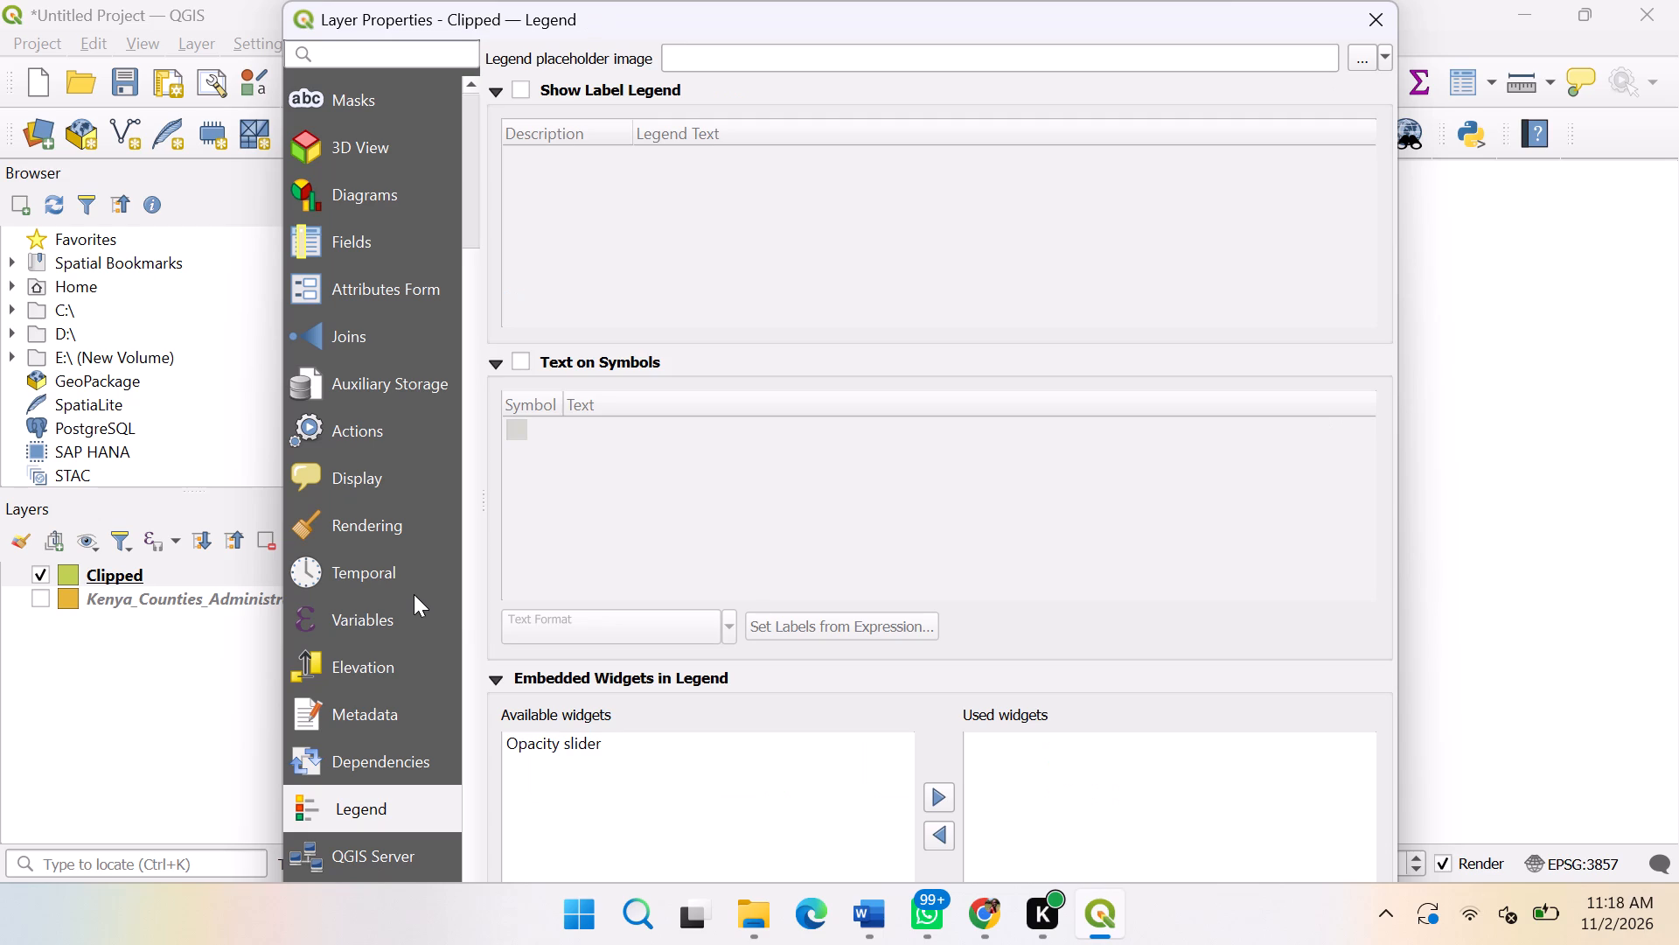
scroll(414, 594, up, 8)
click(1369, 28)
Show the Kenya_Counties_Administrative_Data layer again beneath the Clipped layer so the county appears within the whole country.
scroll(1020, 493, down, 2)
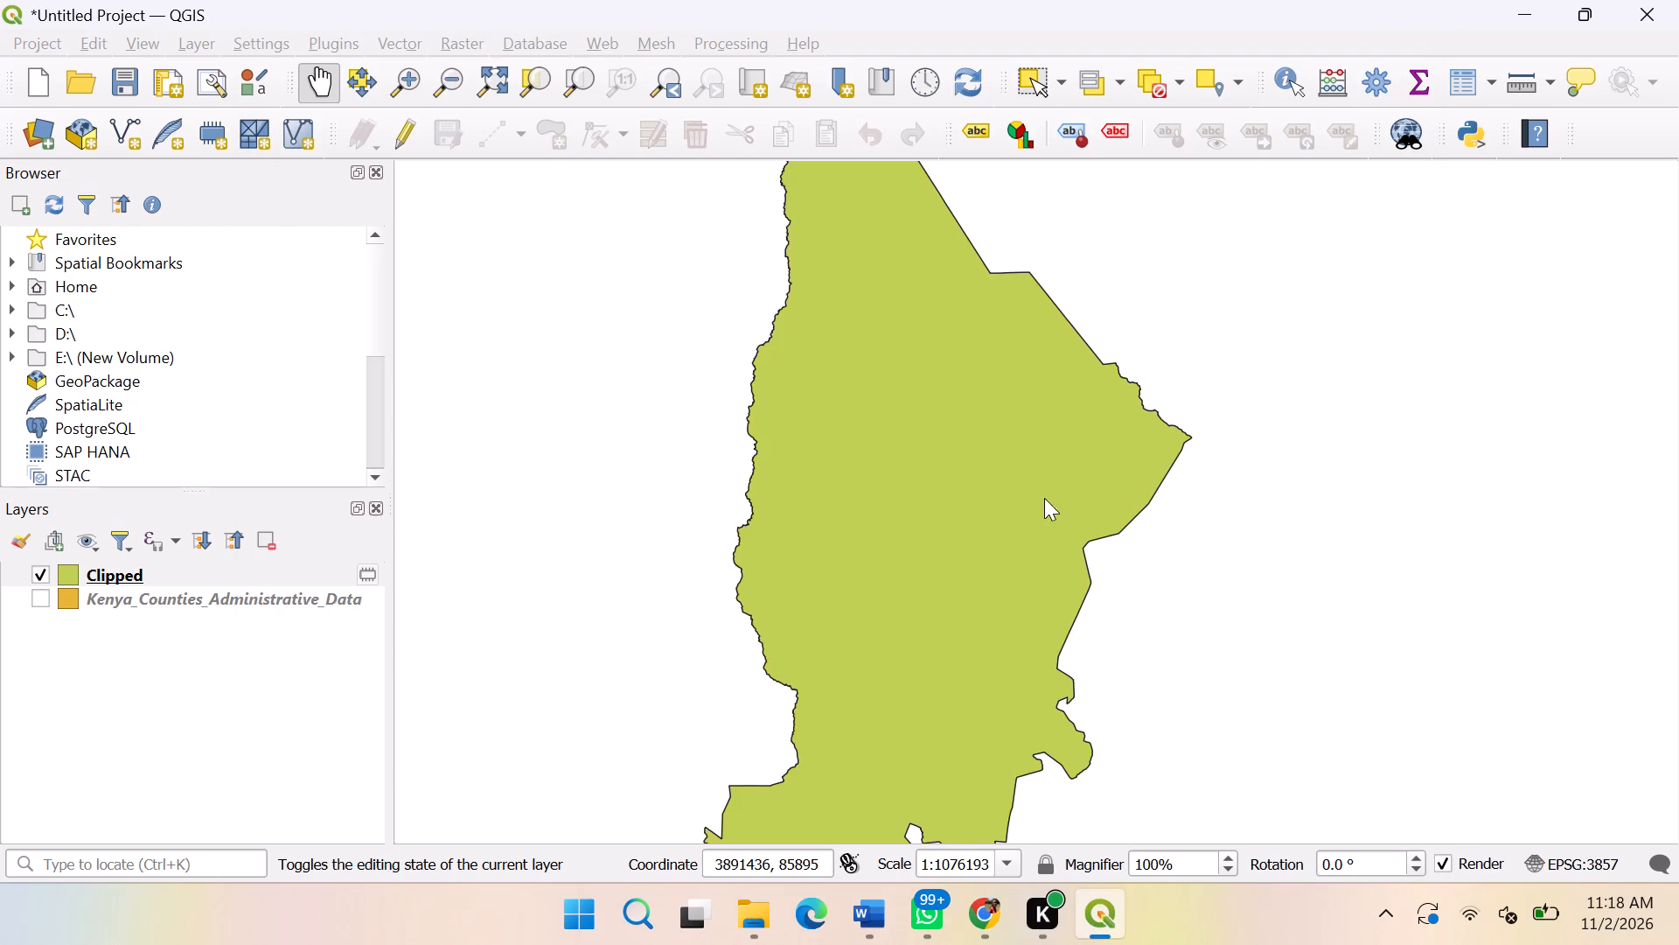
scroll(1044, 498, down, 2)
scroll(1046, 504, up, 3)
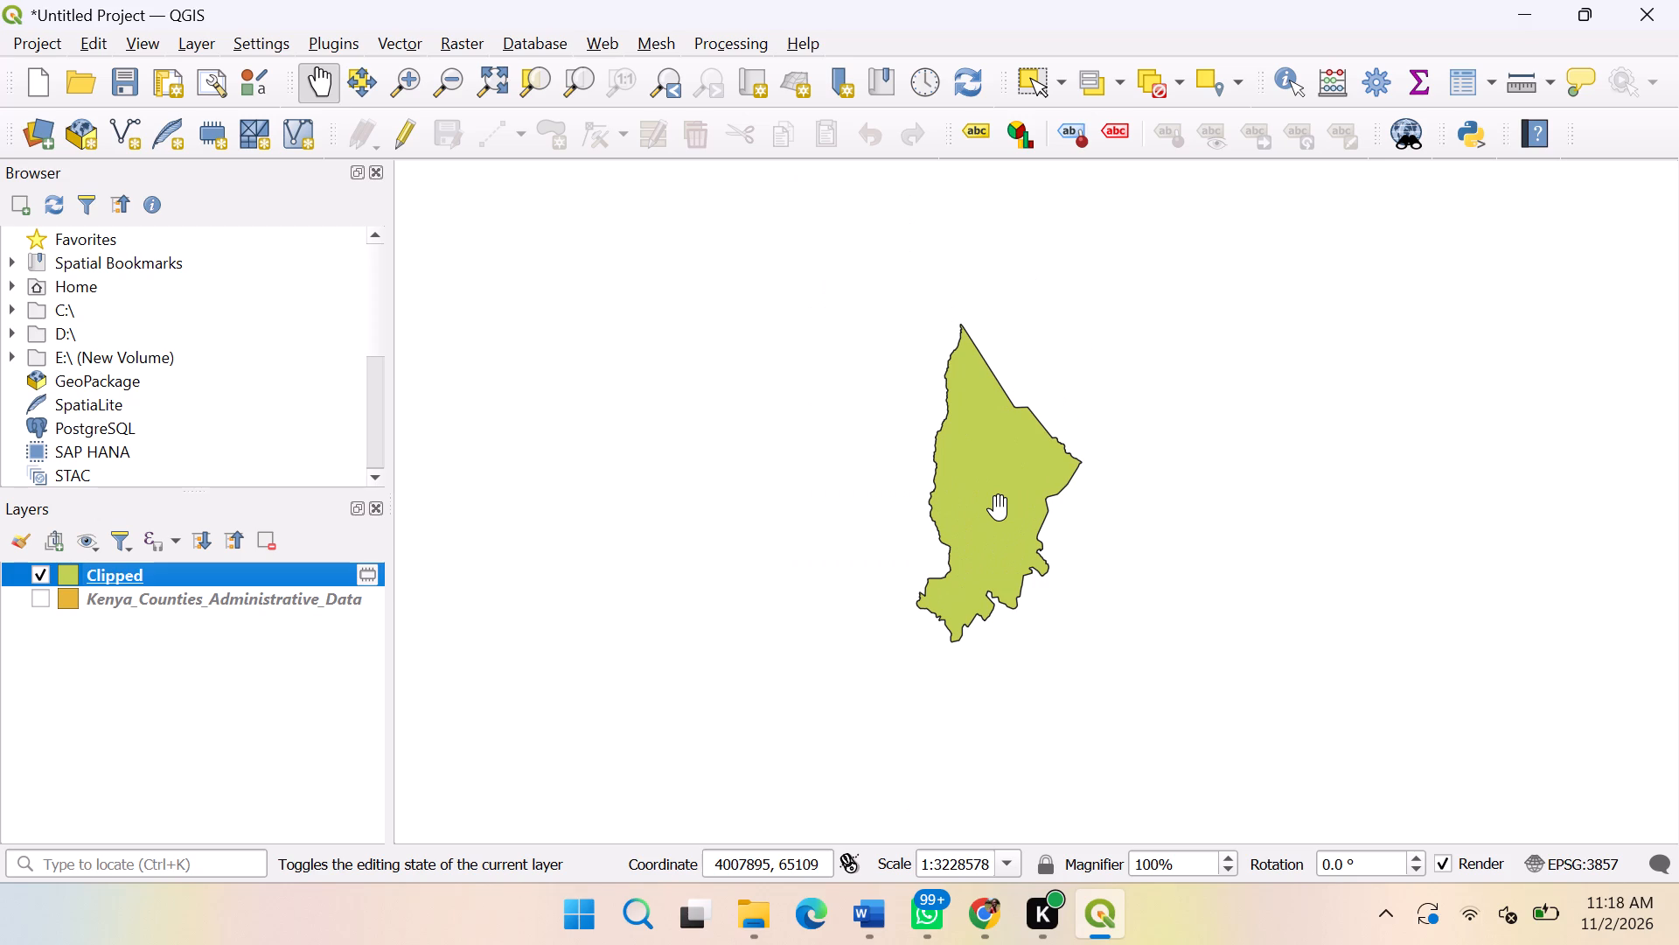
drag(1045, 479, 991, 516)
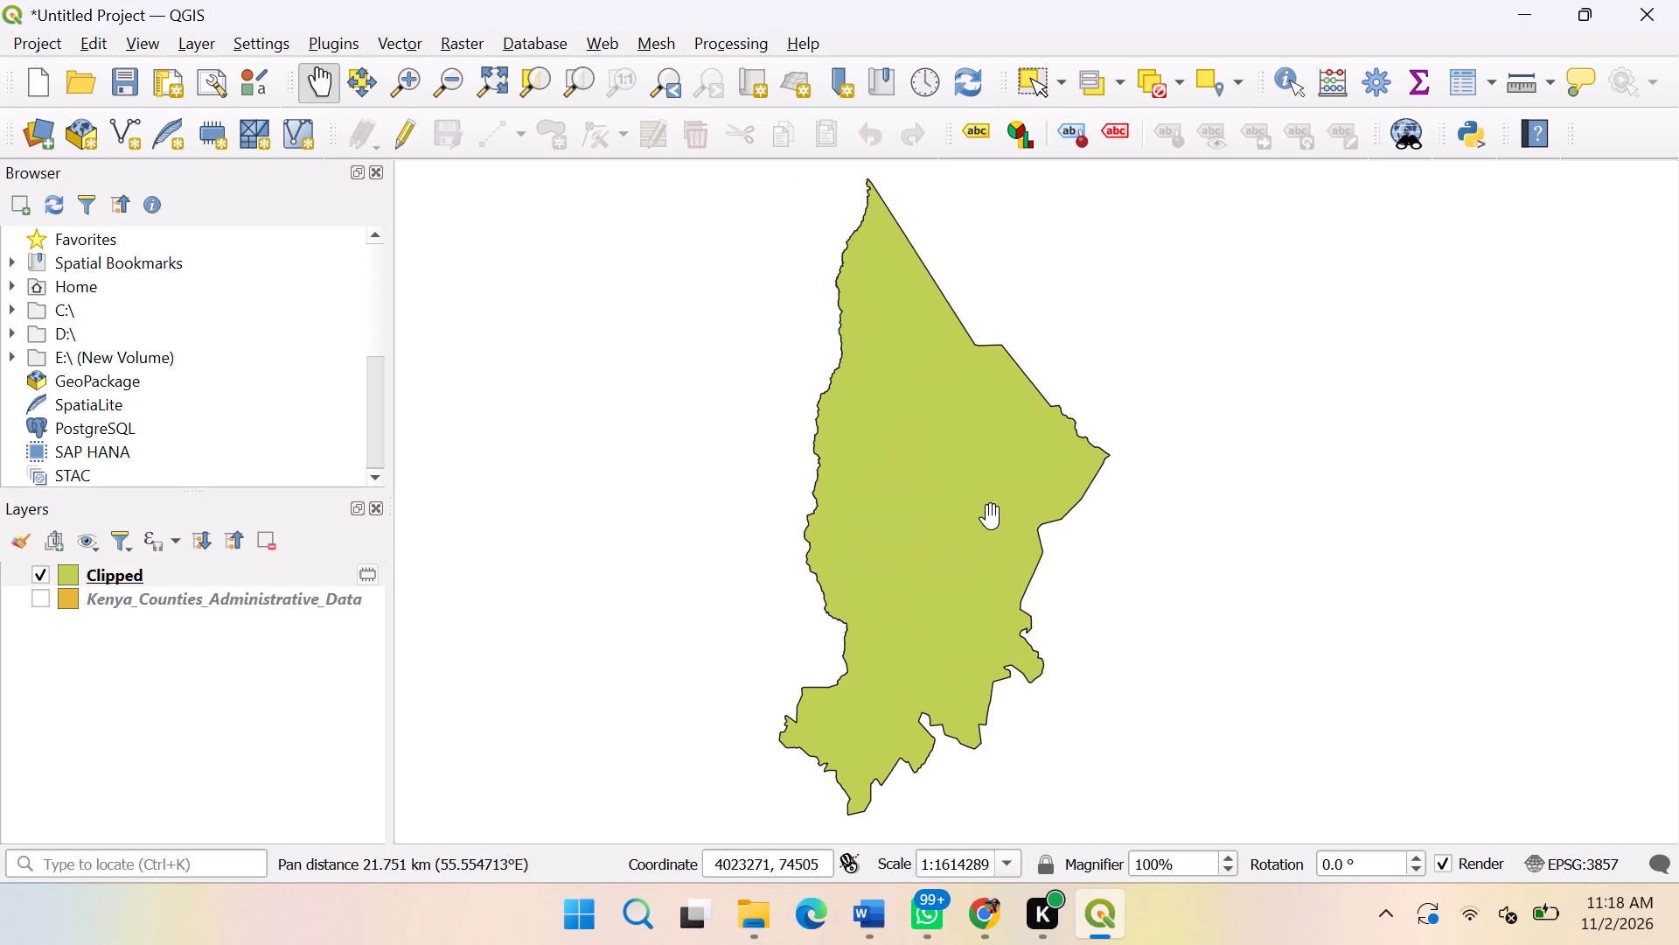
click(39, 602)
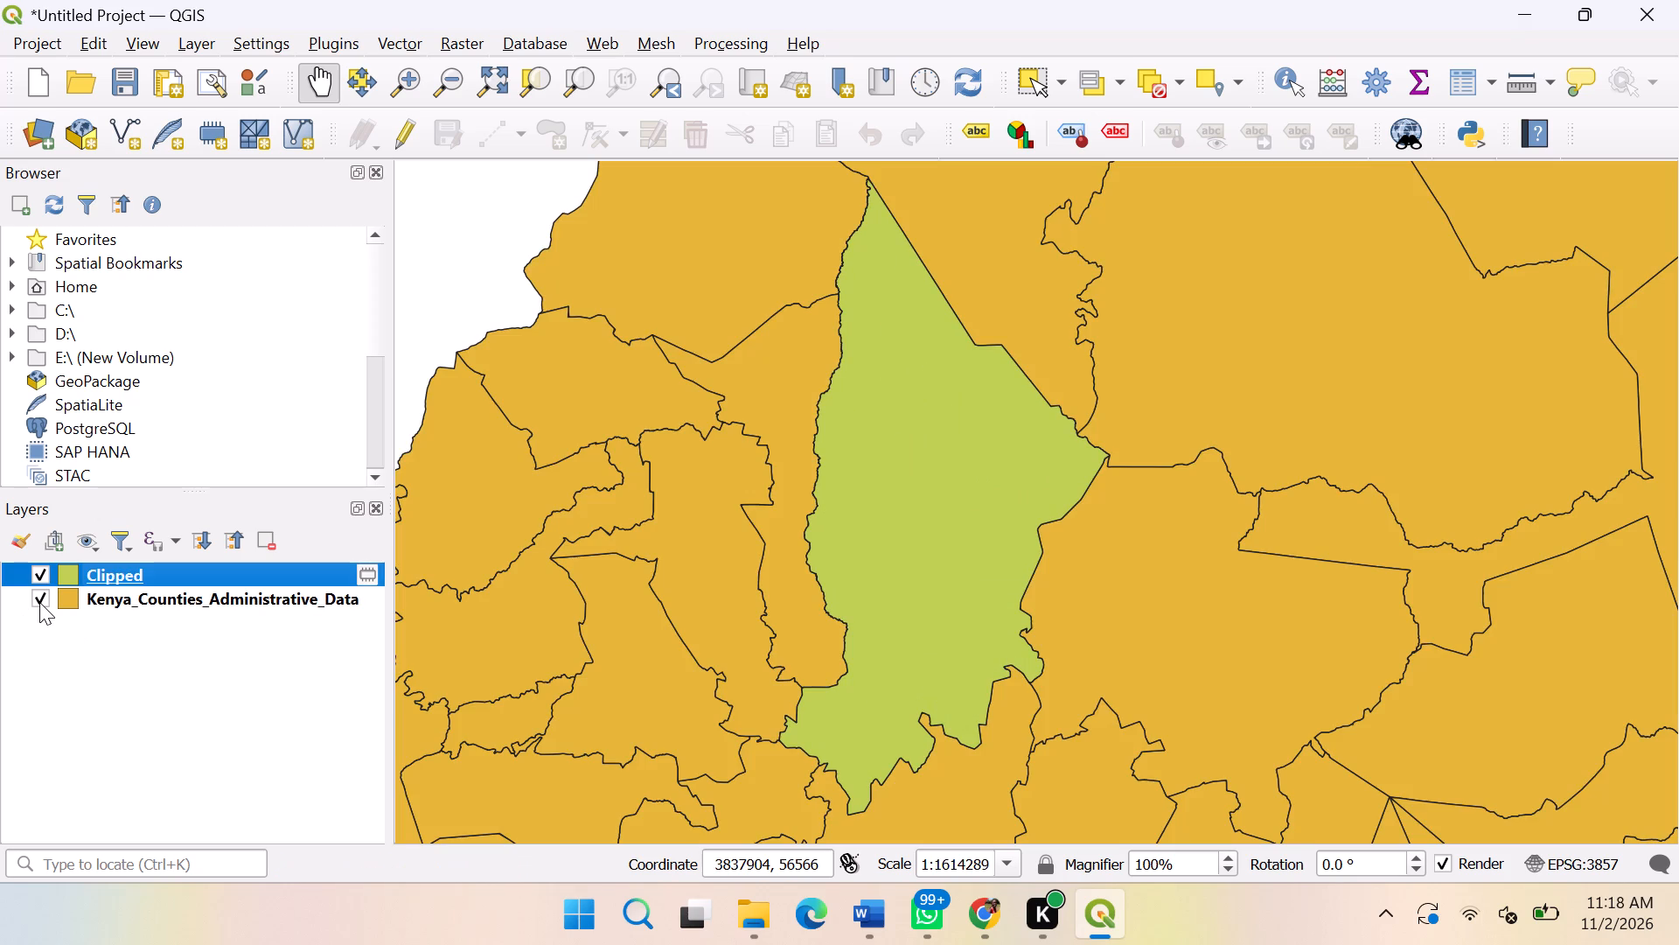
scroll(887, 504, down, 3)
drag(873, 530, 808, 507)
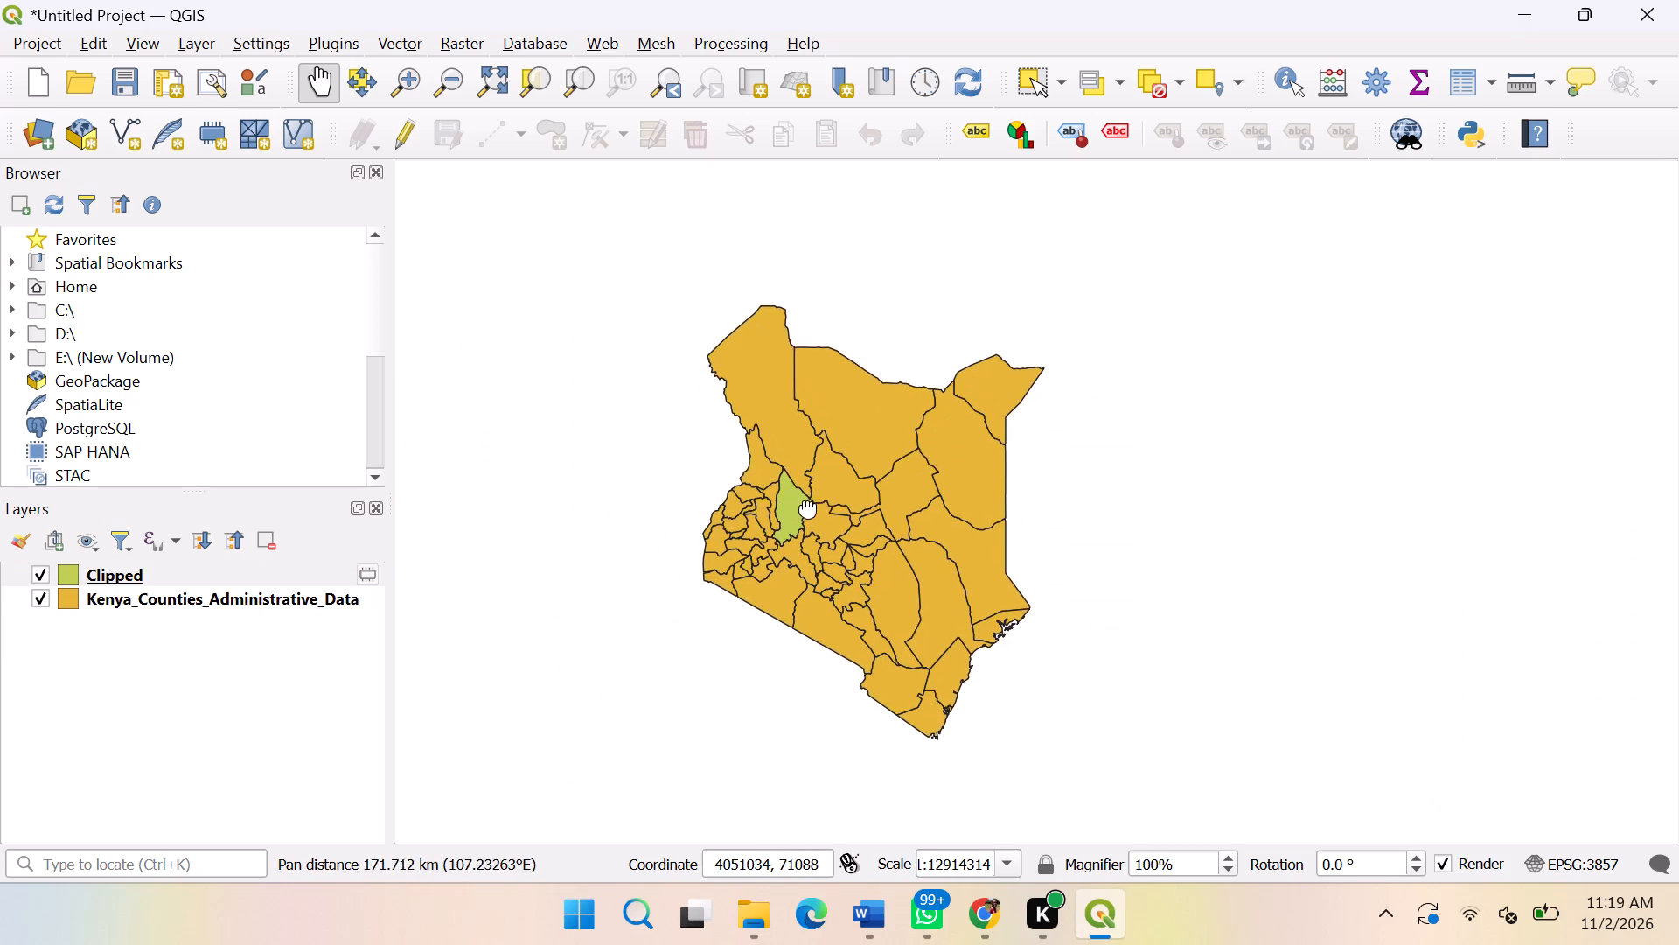
drag(808, 507, 835, 478)
scroll(847, 496, up, 1)
drag(961, 479, 993, 500)
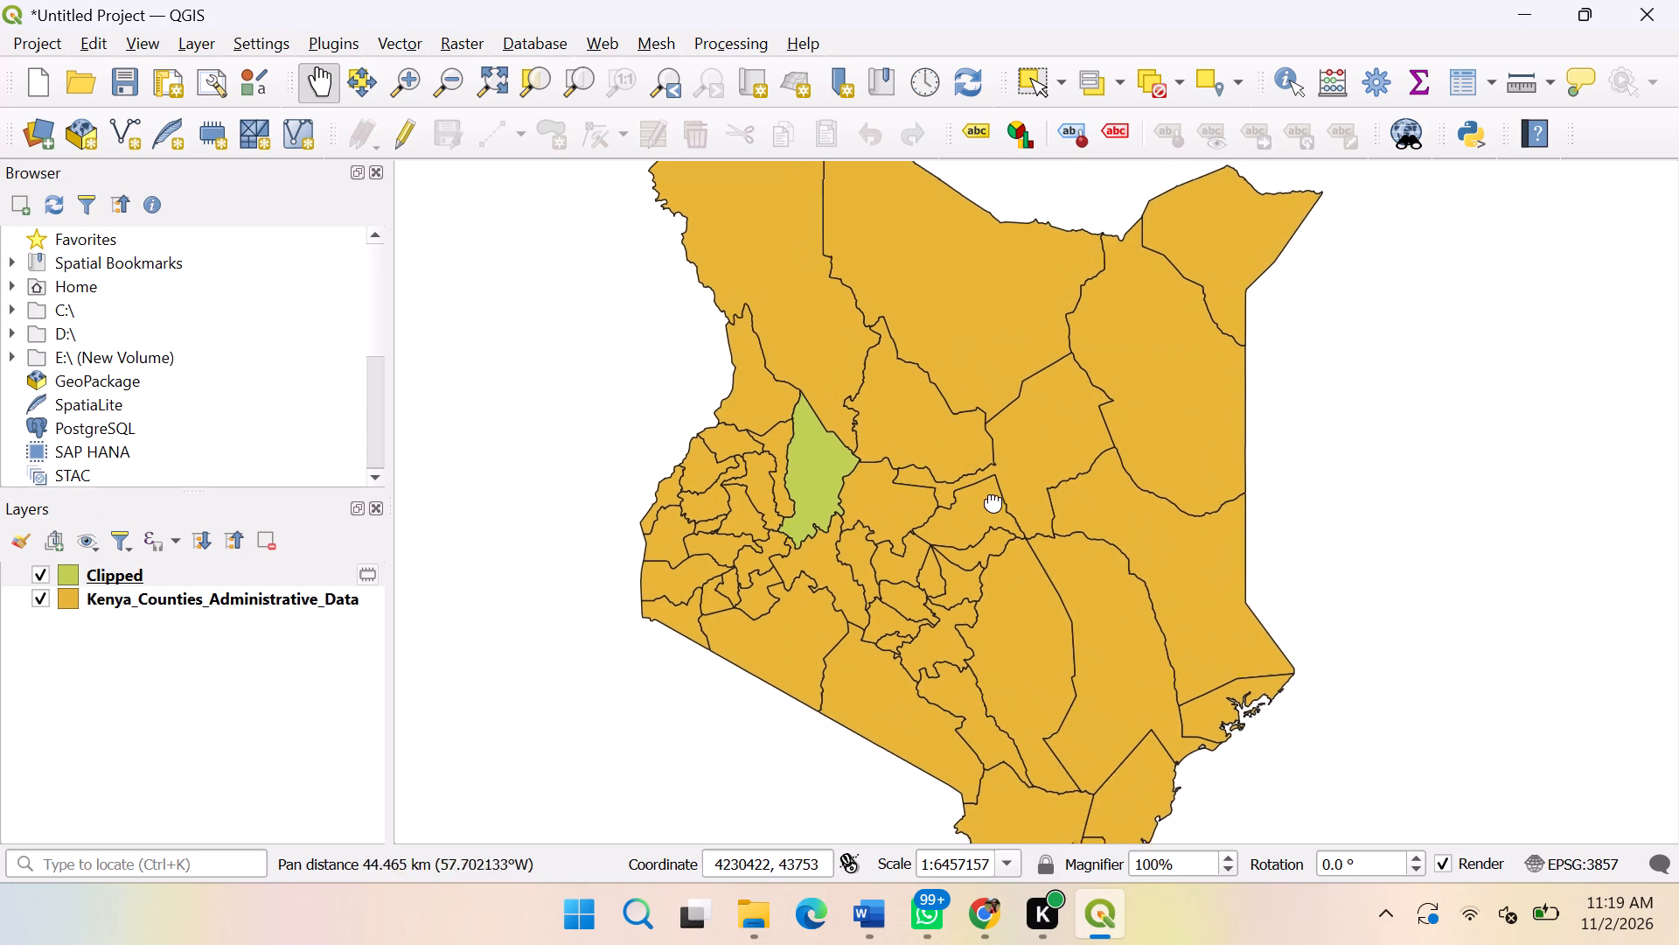
drag(993, 500, 1013, 517)
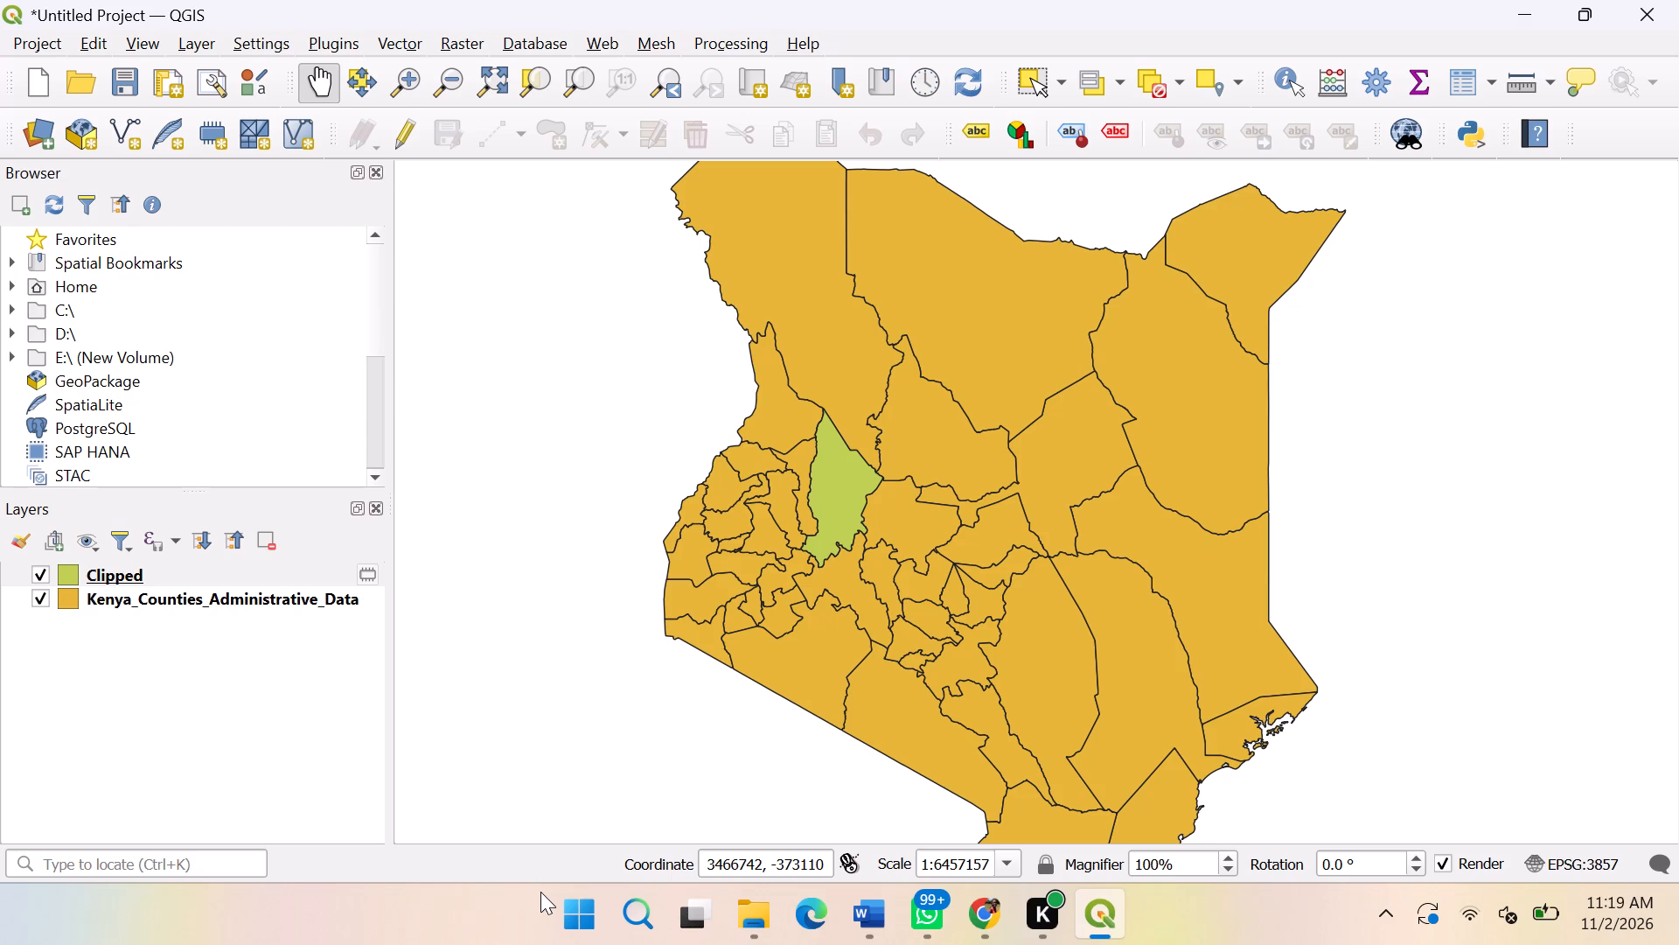
Switch to Word and create a blank document.
right_click(867, 926)
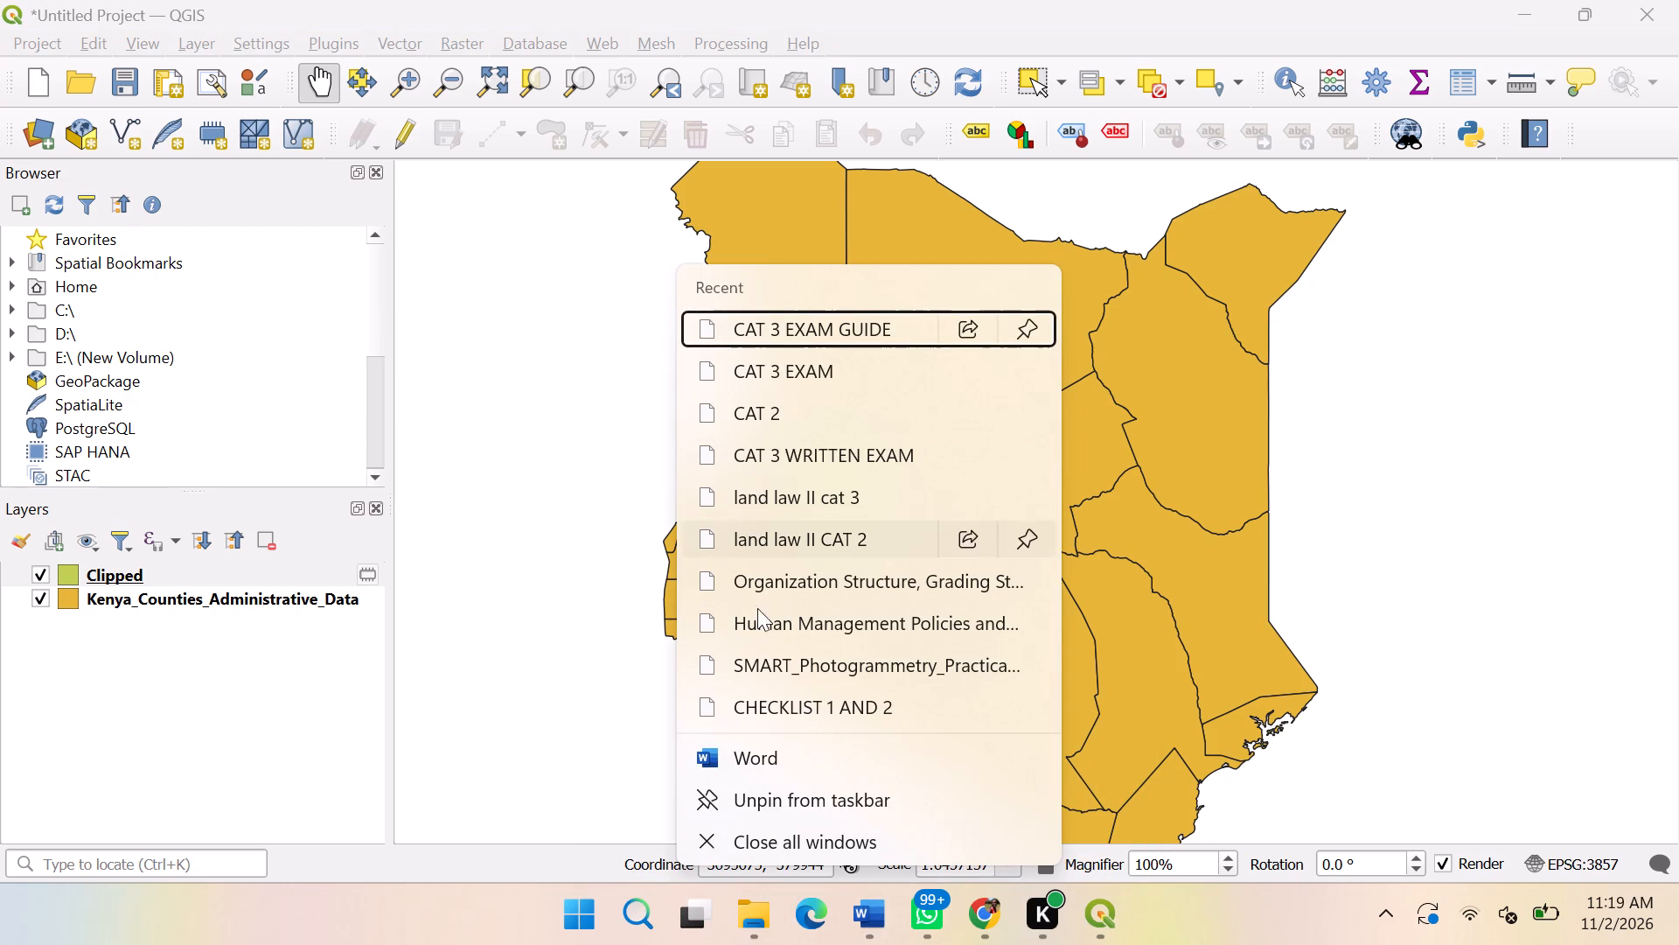
click(771, 771)
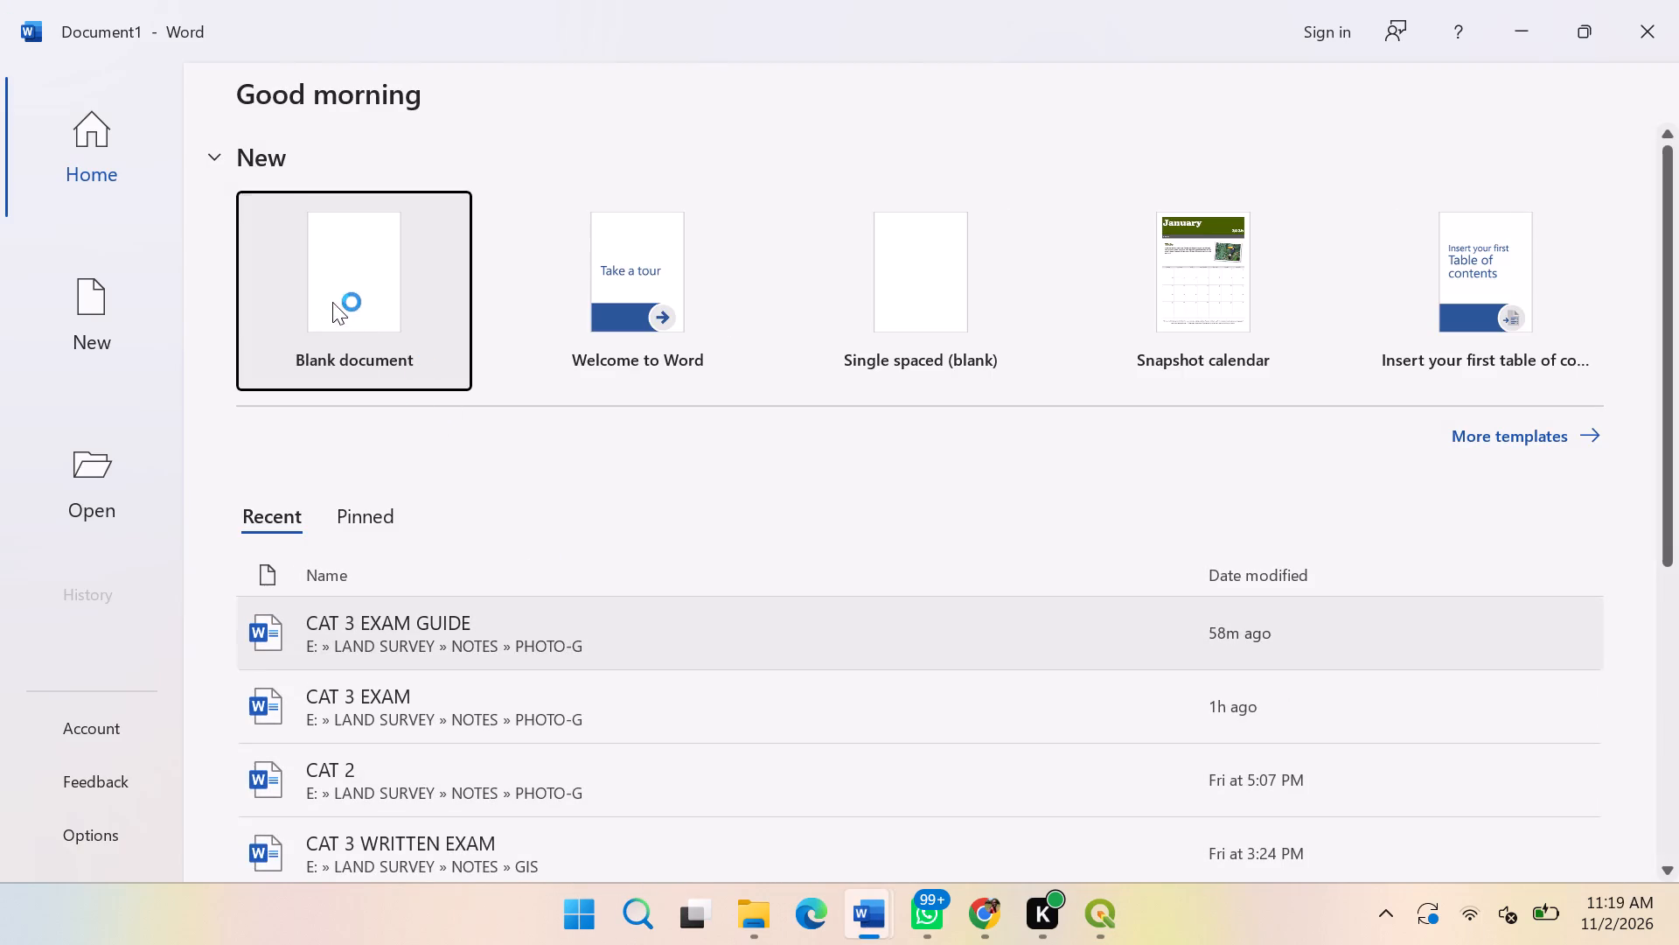
click(332, 302)
key(ctrl+v)
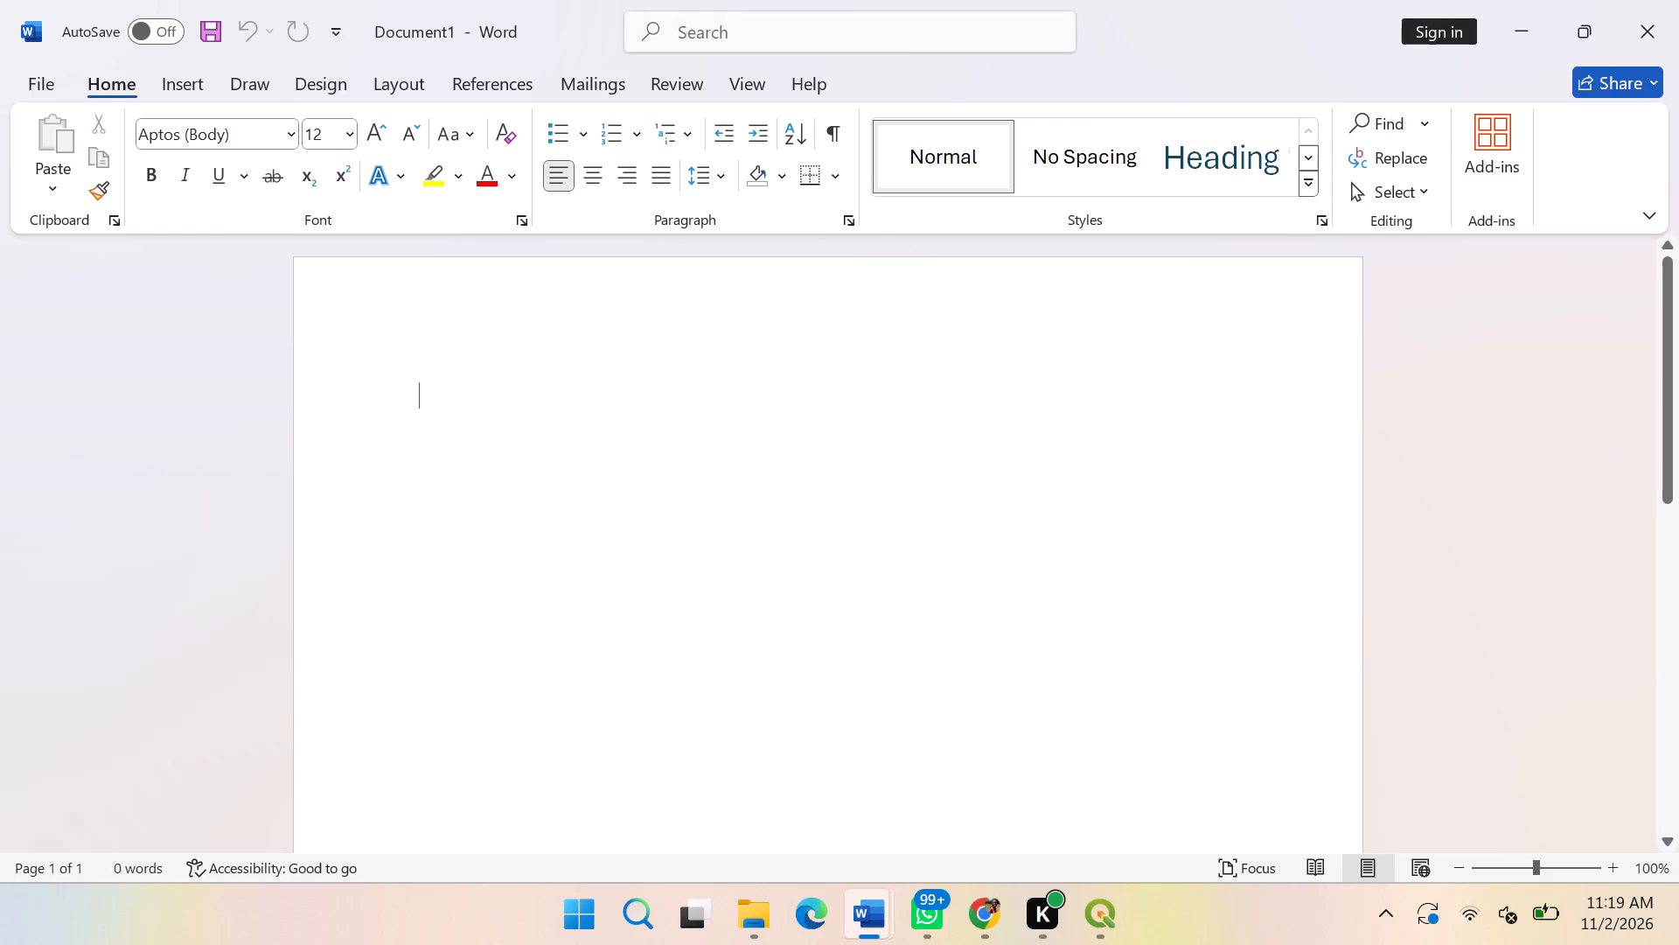
Return to QGIS, capture its whole window without the taskbar using Snipping Tool, and copy the screenshot.
click(1096, 921)
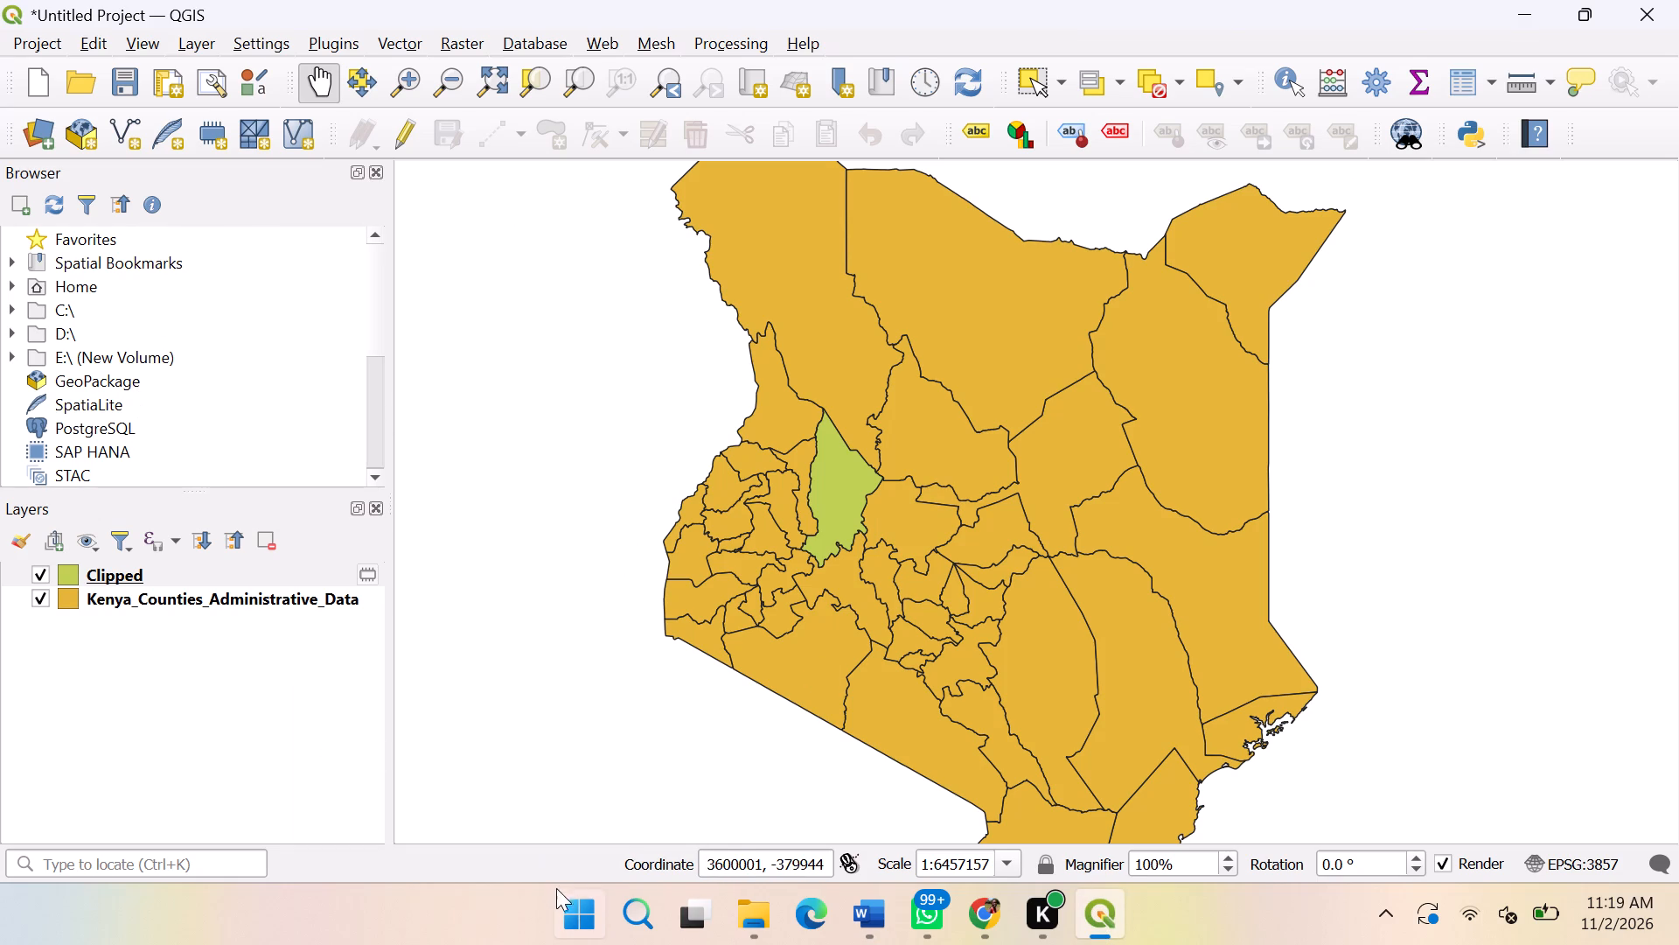
click(633, 924)
click(442, 402)
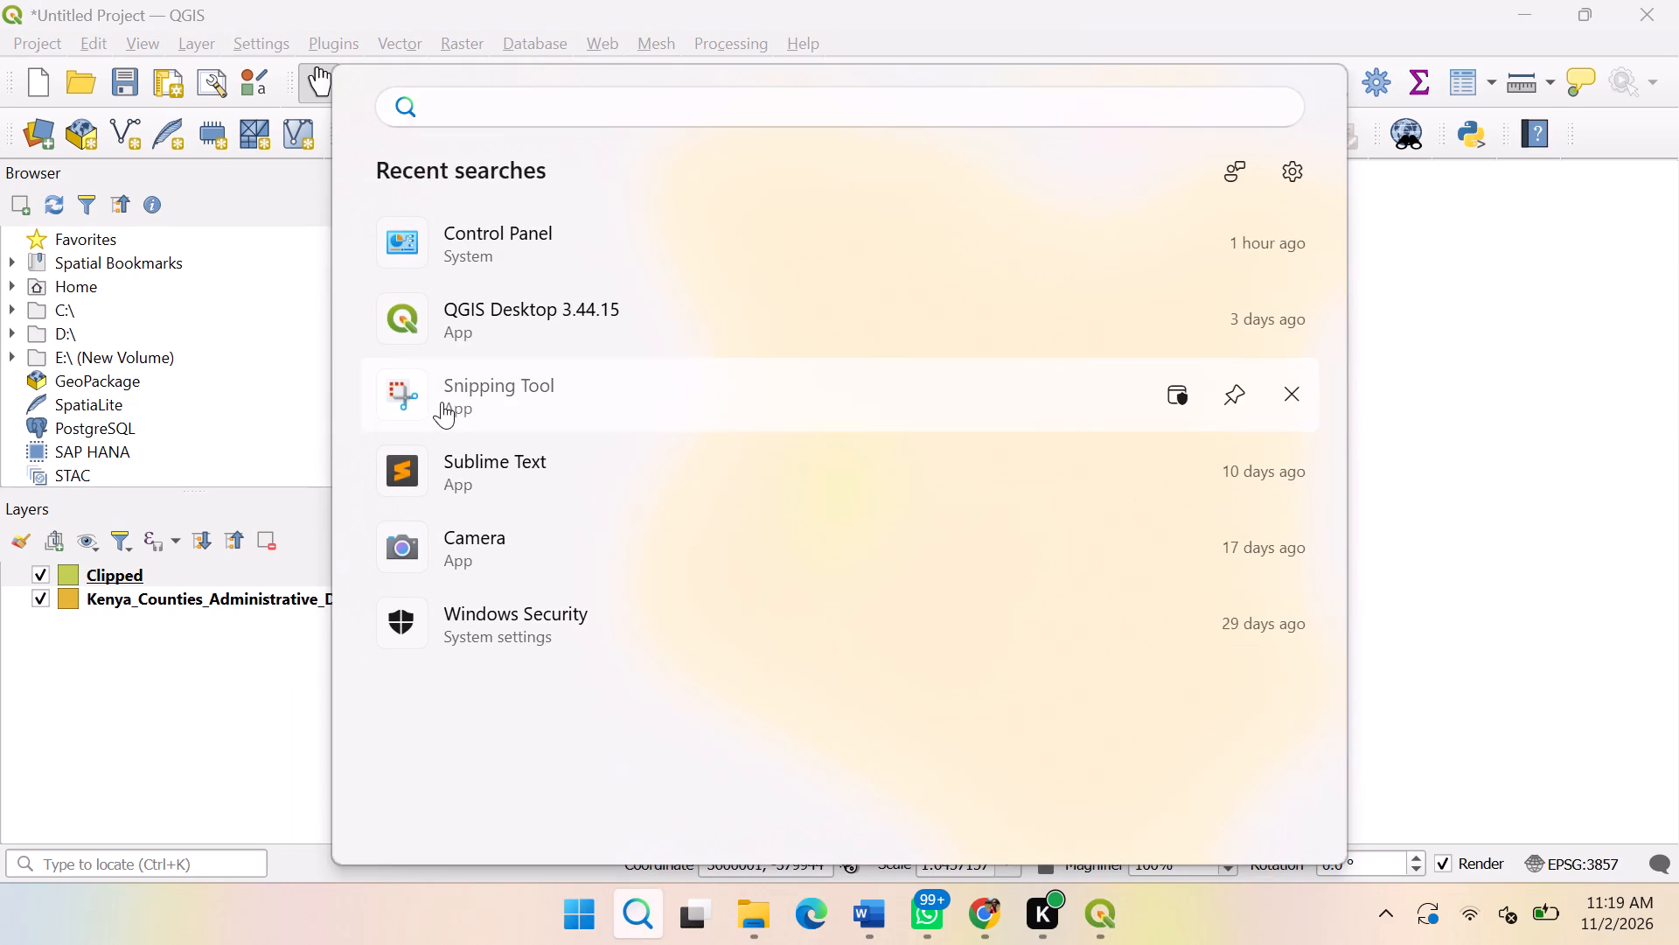
click(600, 376)
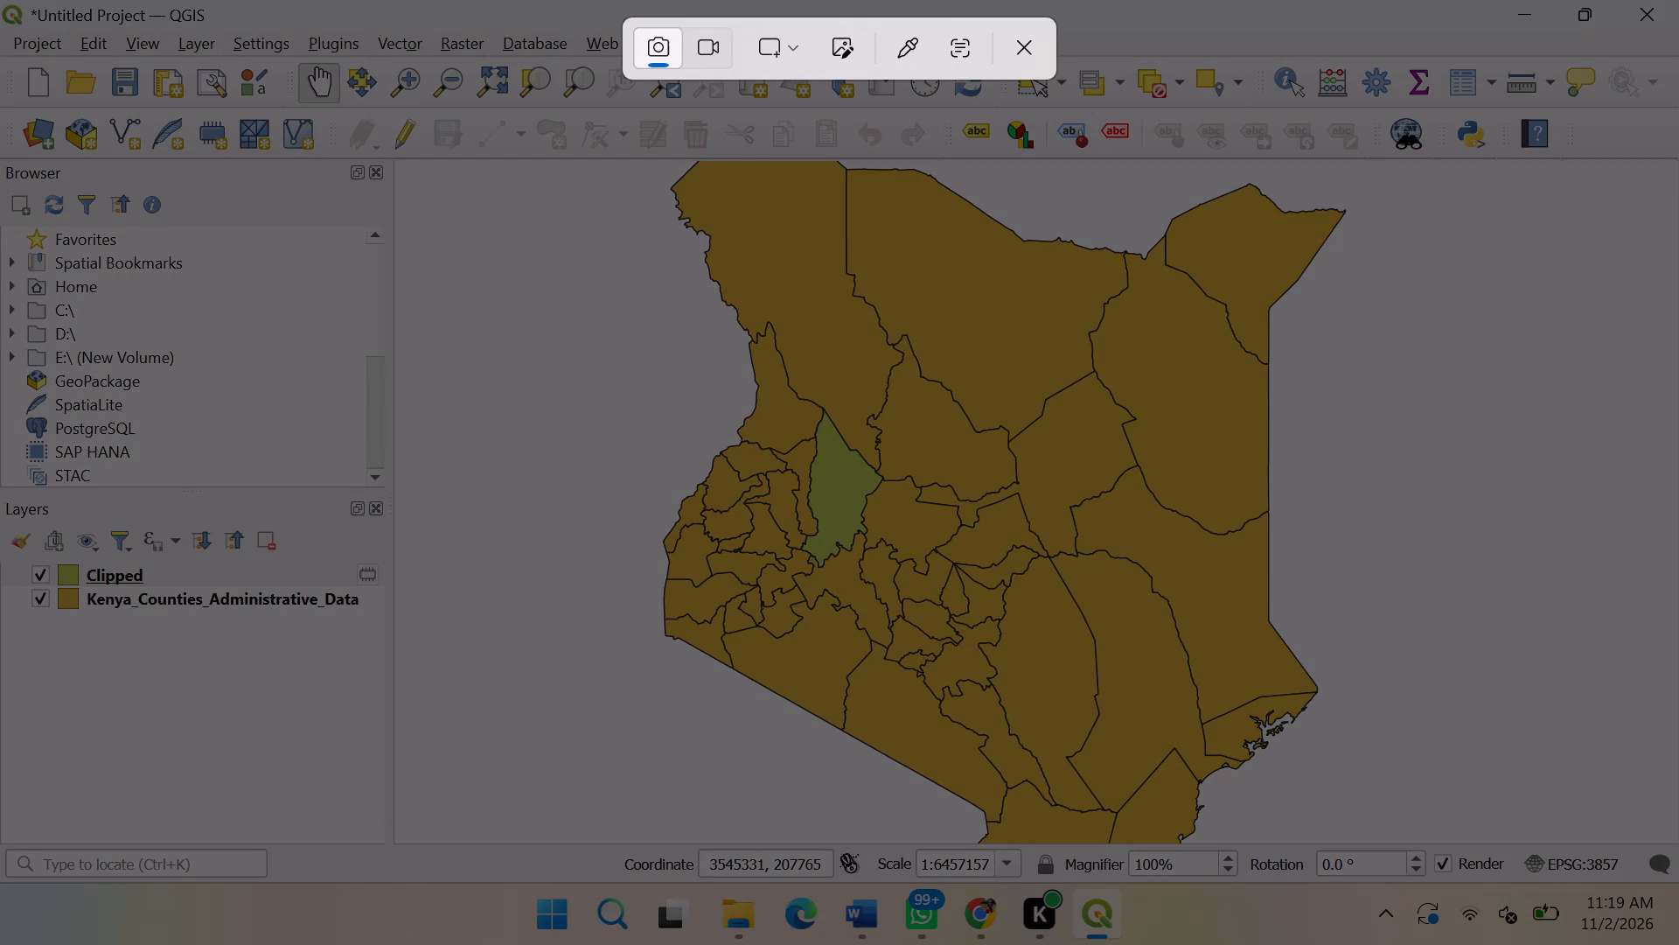
drag(3, 4, 1640, 834)
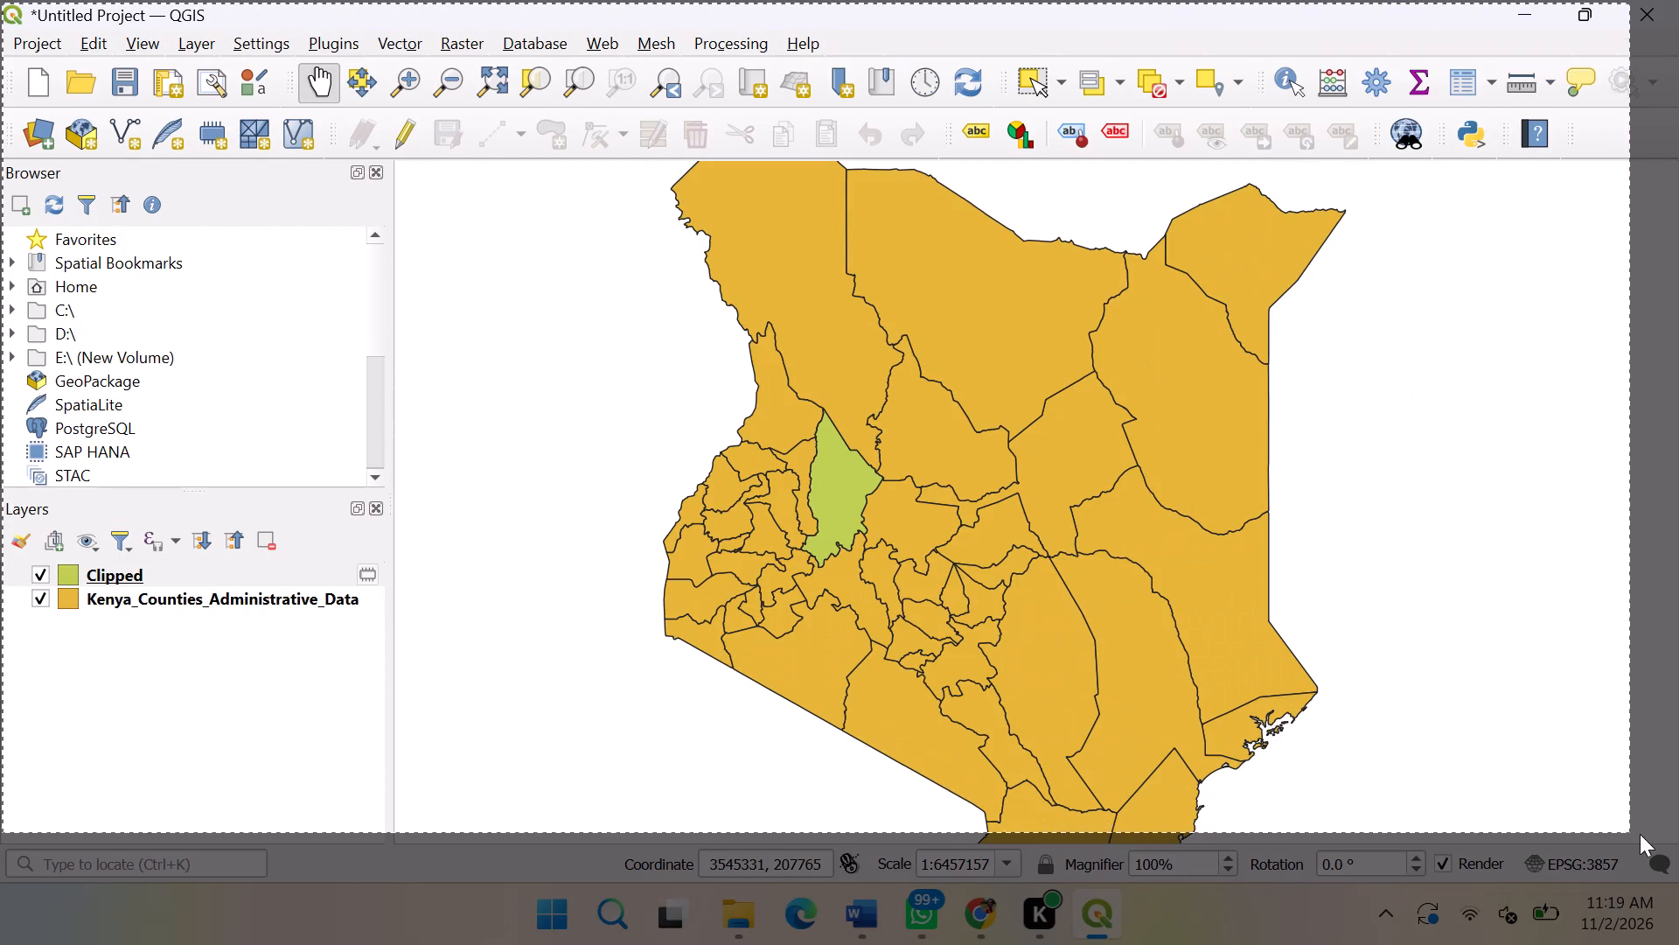
drag(1640, 834, 1678, 907)
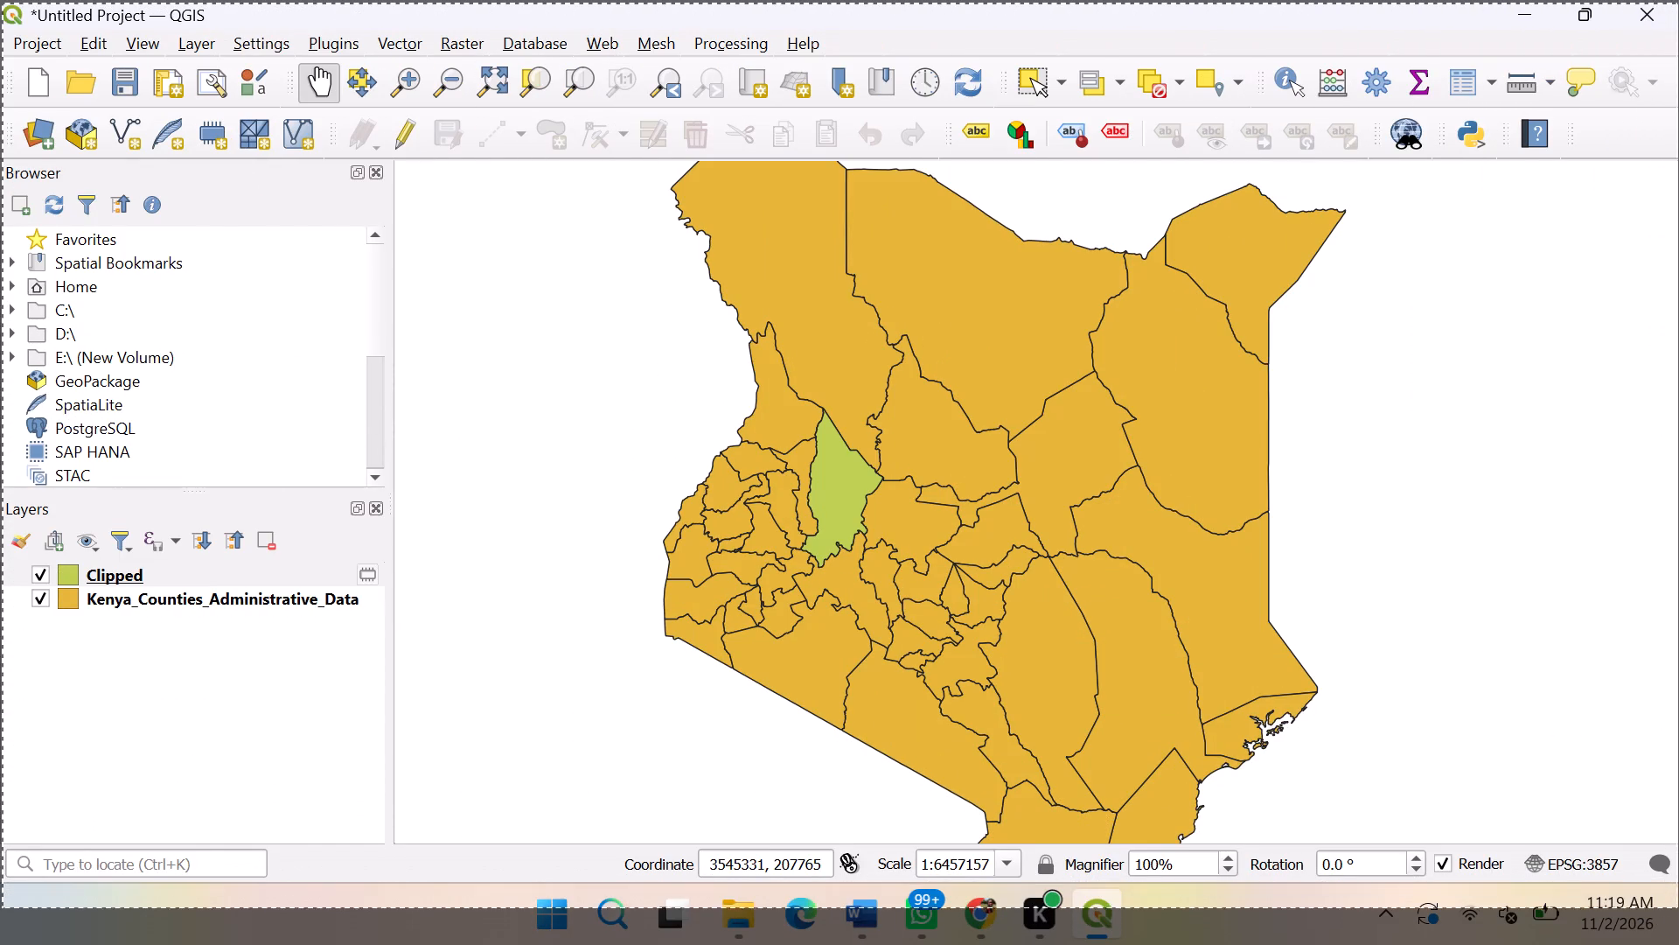
drag(1678, 907, 1678, 878)
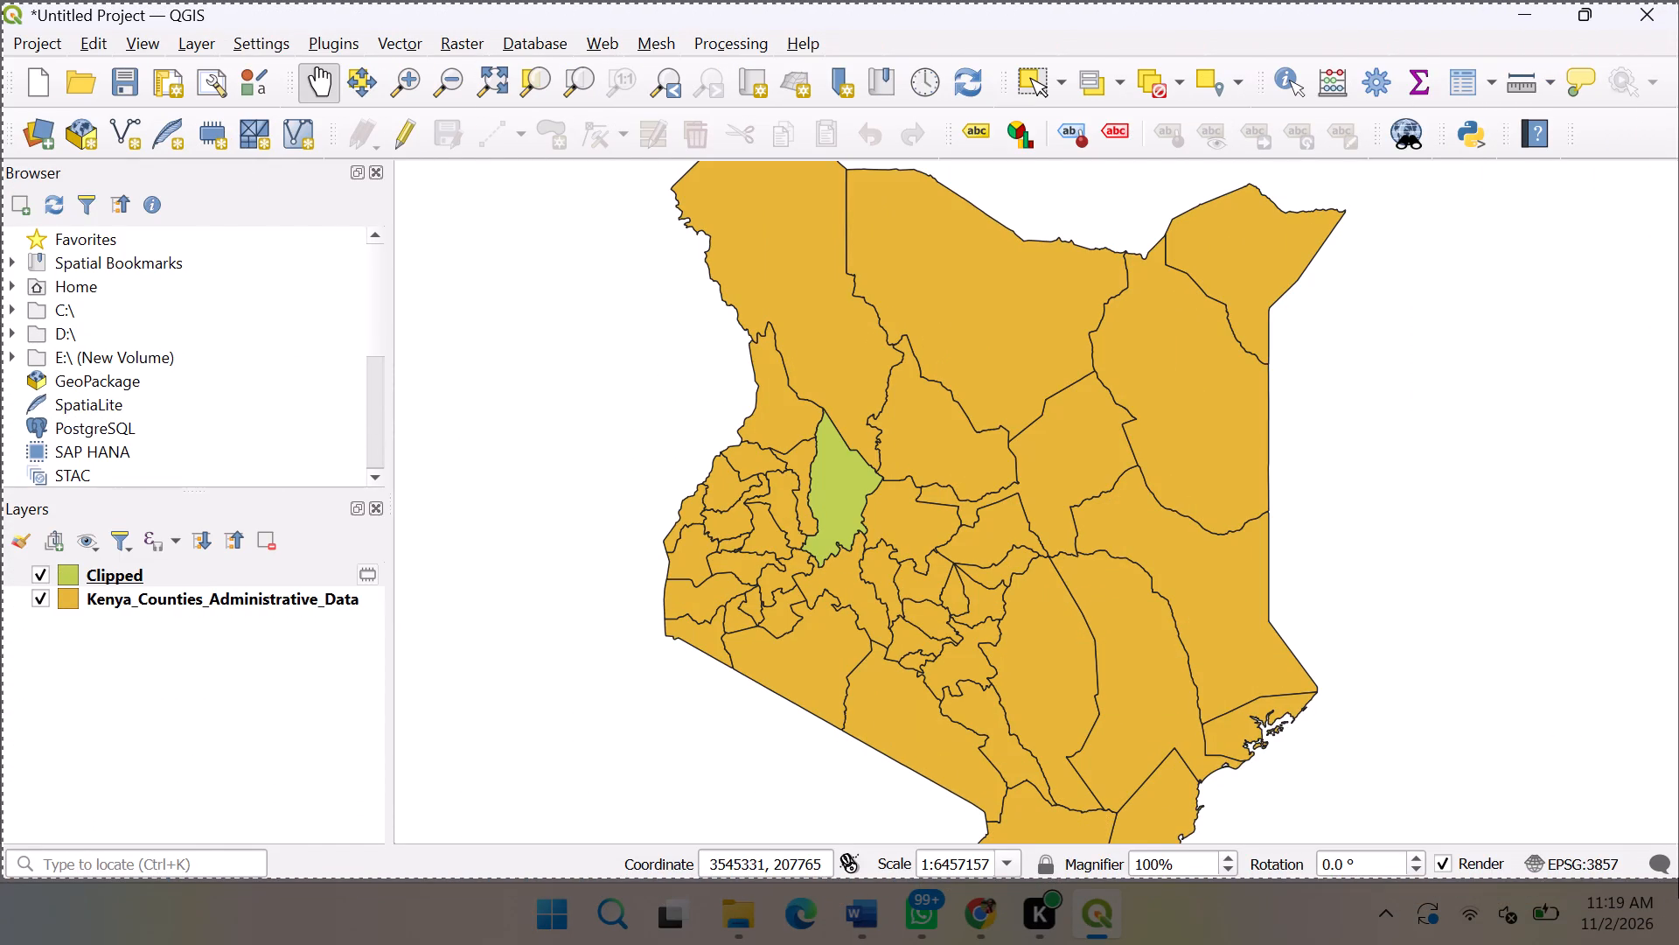
drag(1678, 878, 1678, 876)
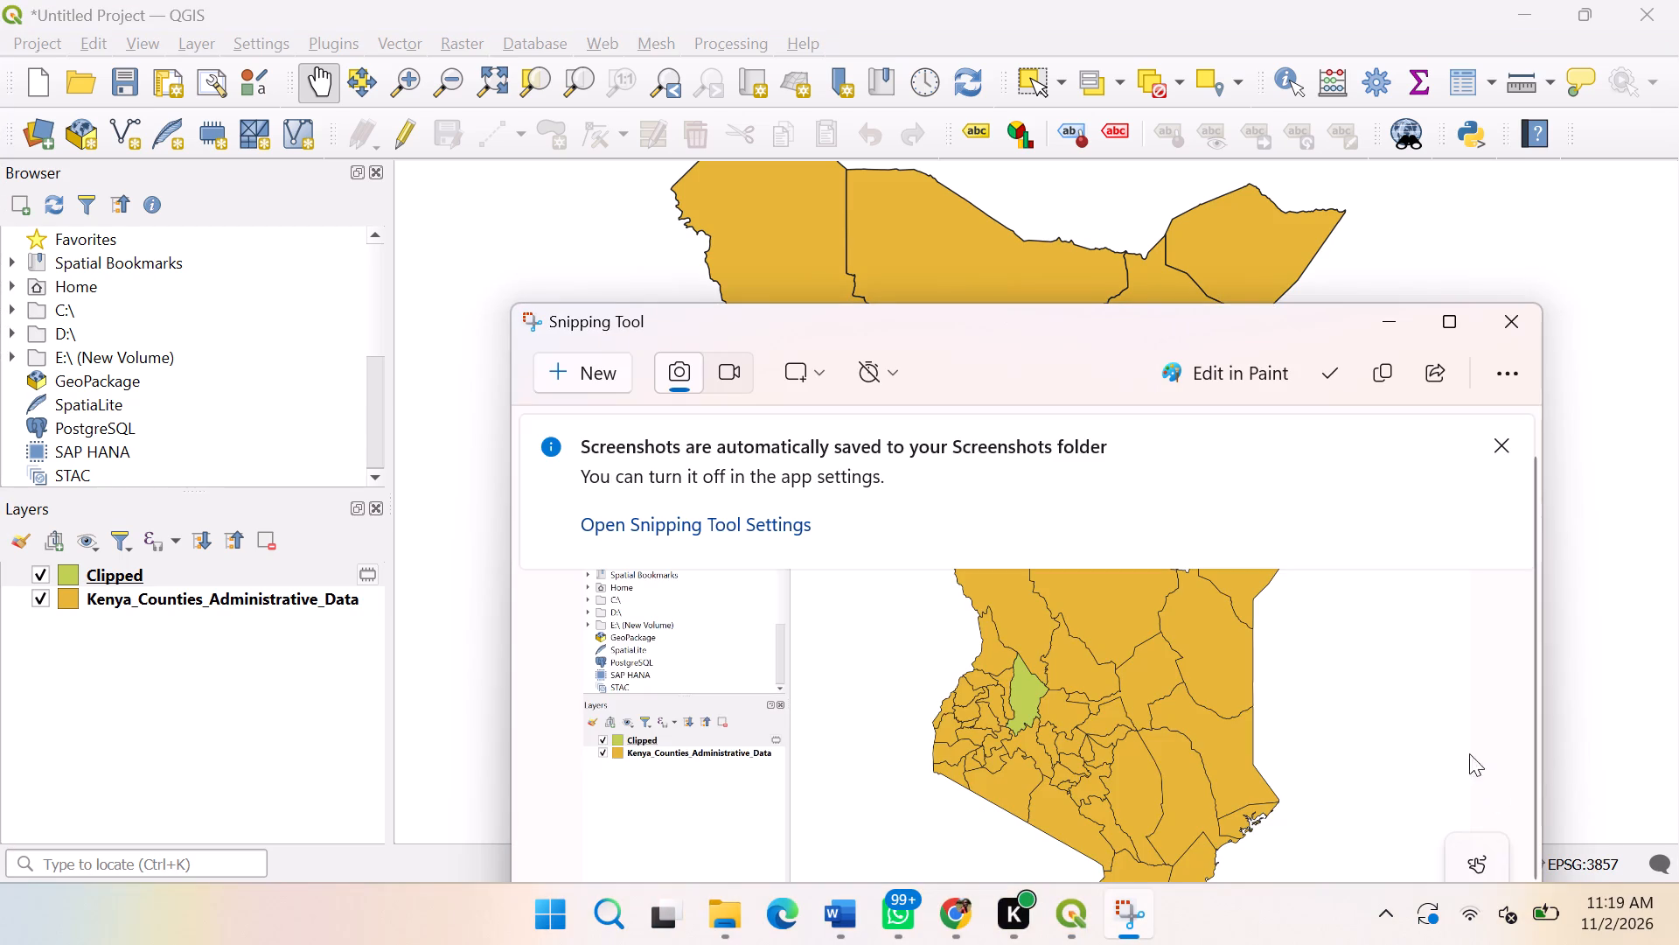
click(1373, 374)
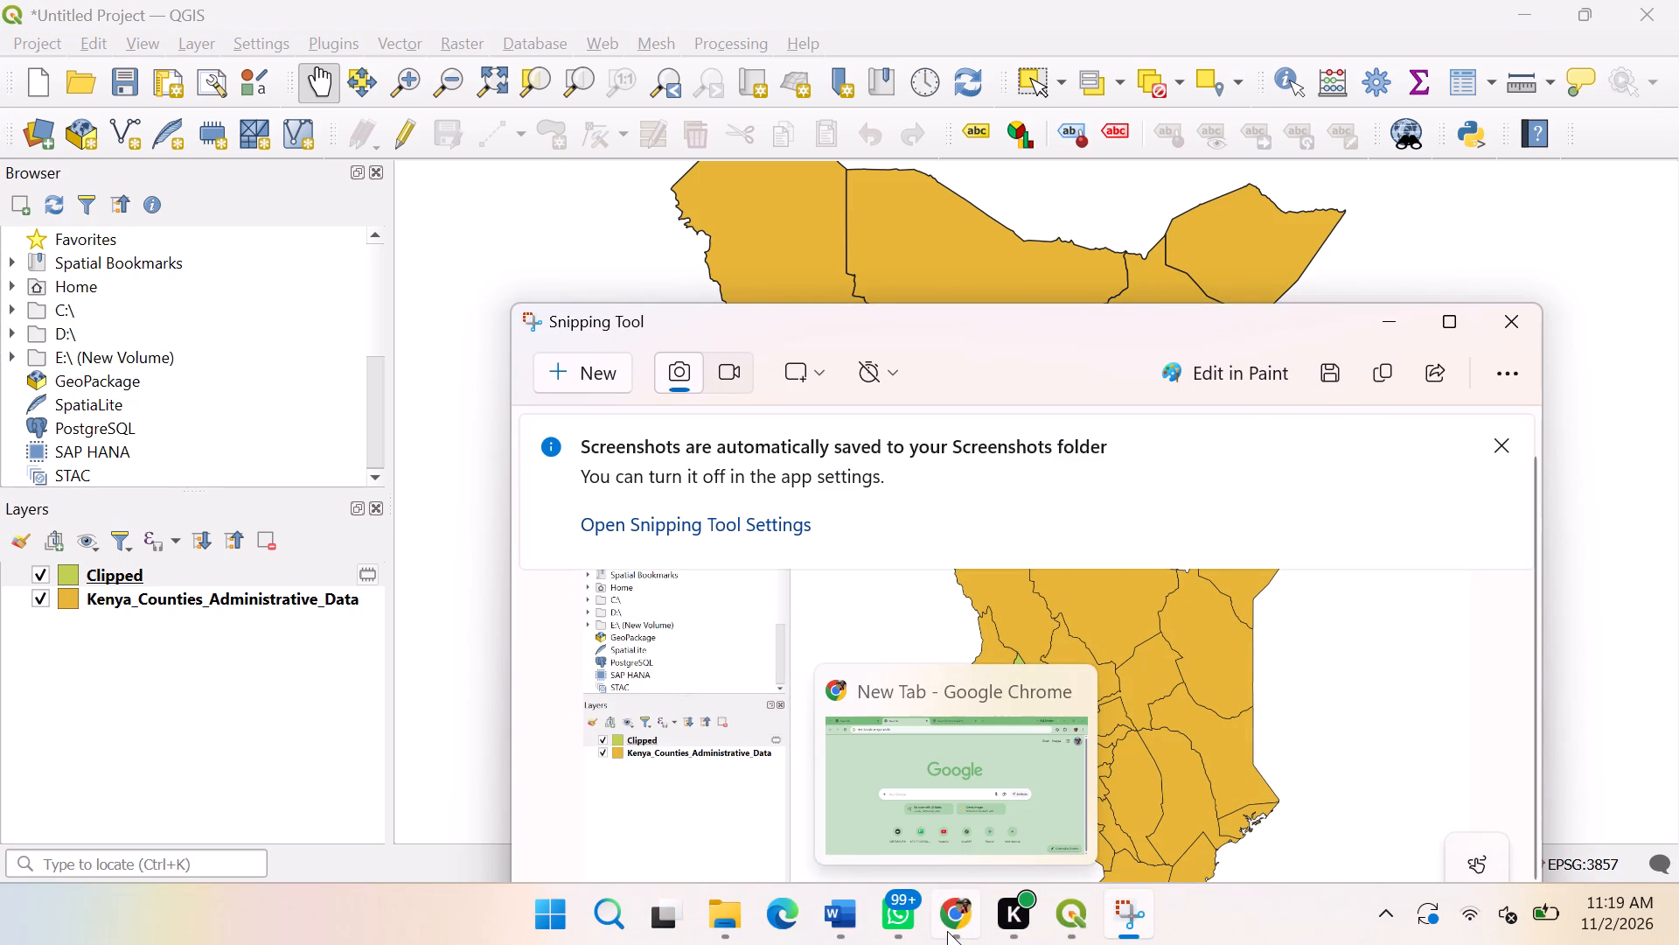
Paste the QGIS screenshot into the blank Word document and add three line breaks below it.
click(1043, 808)
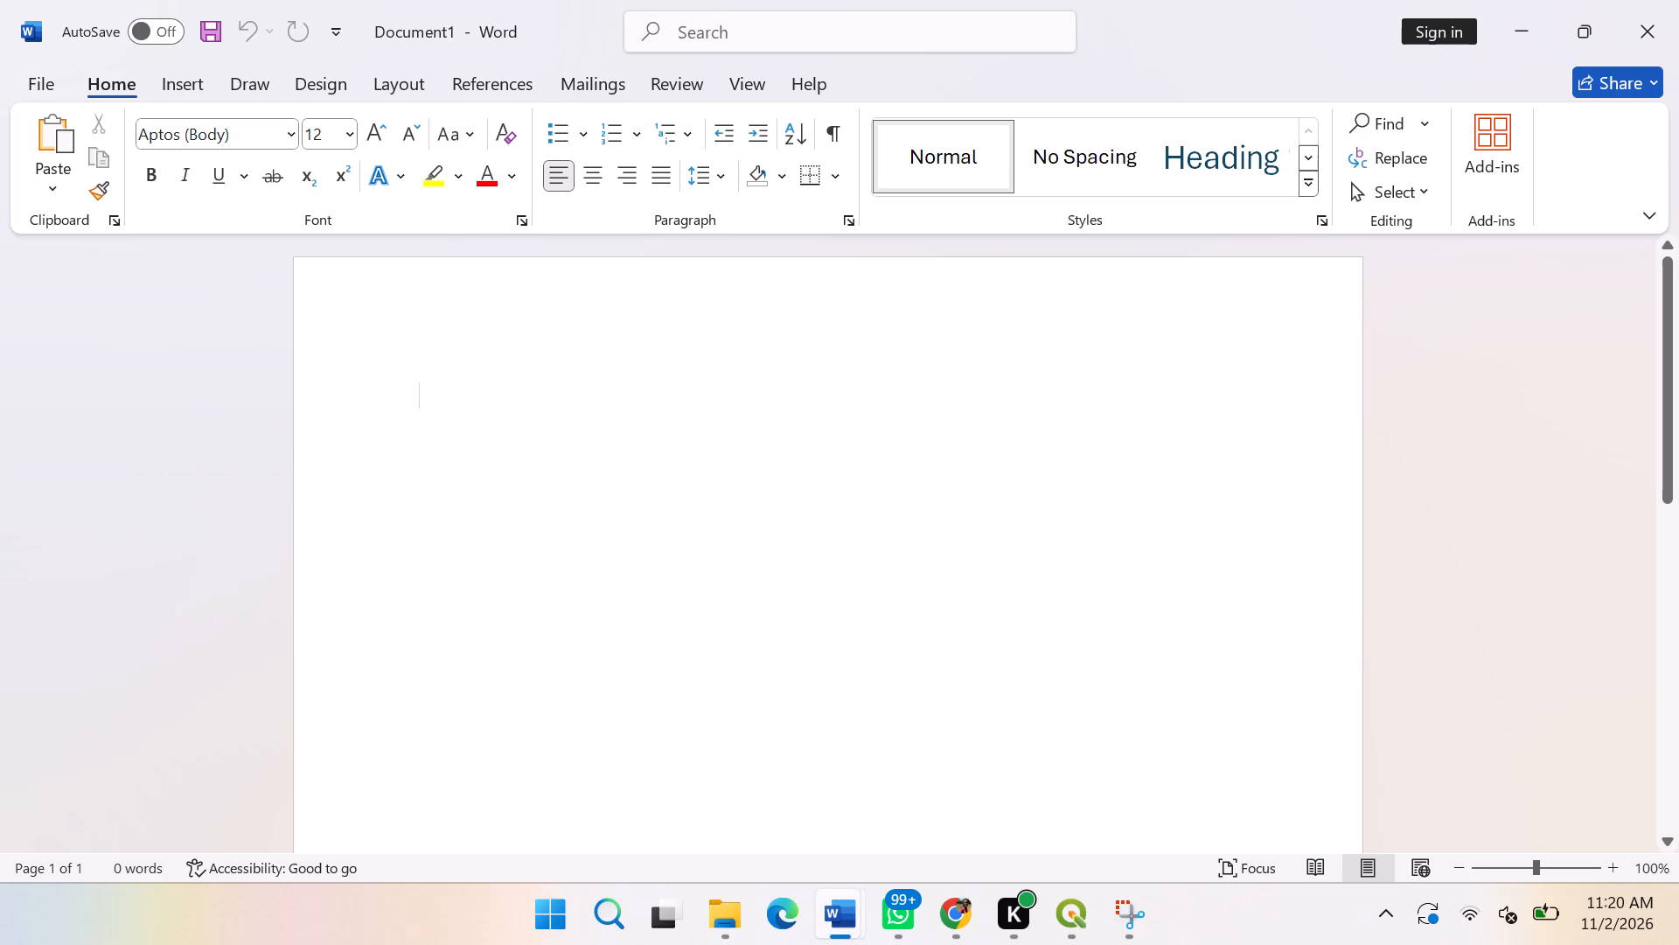
key(ctrl+v)
scroll(745, 624, down, 4)
click(617, 723)
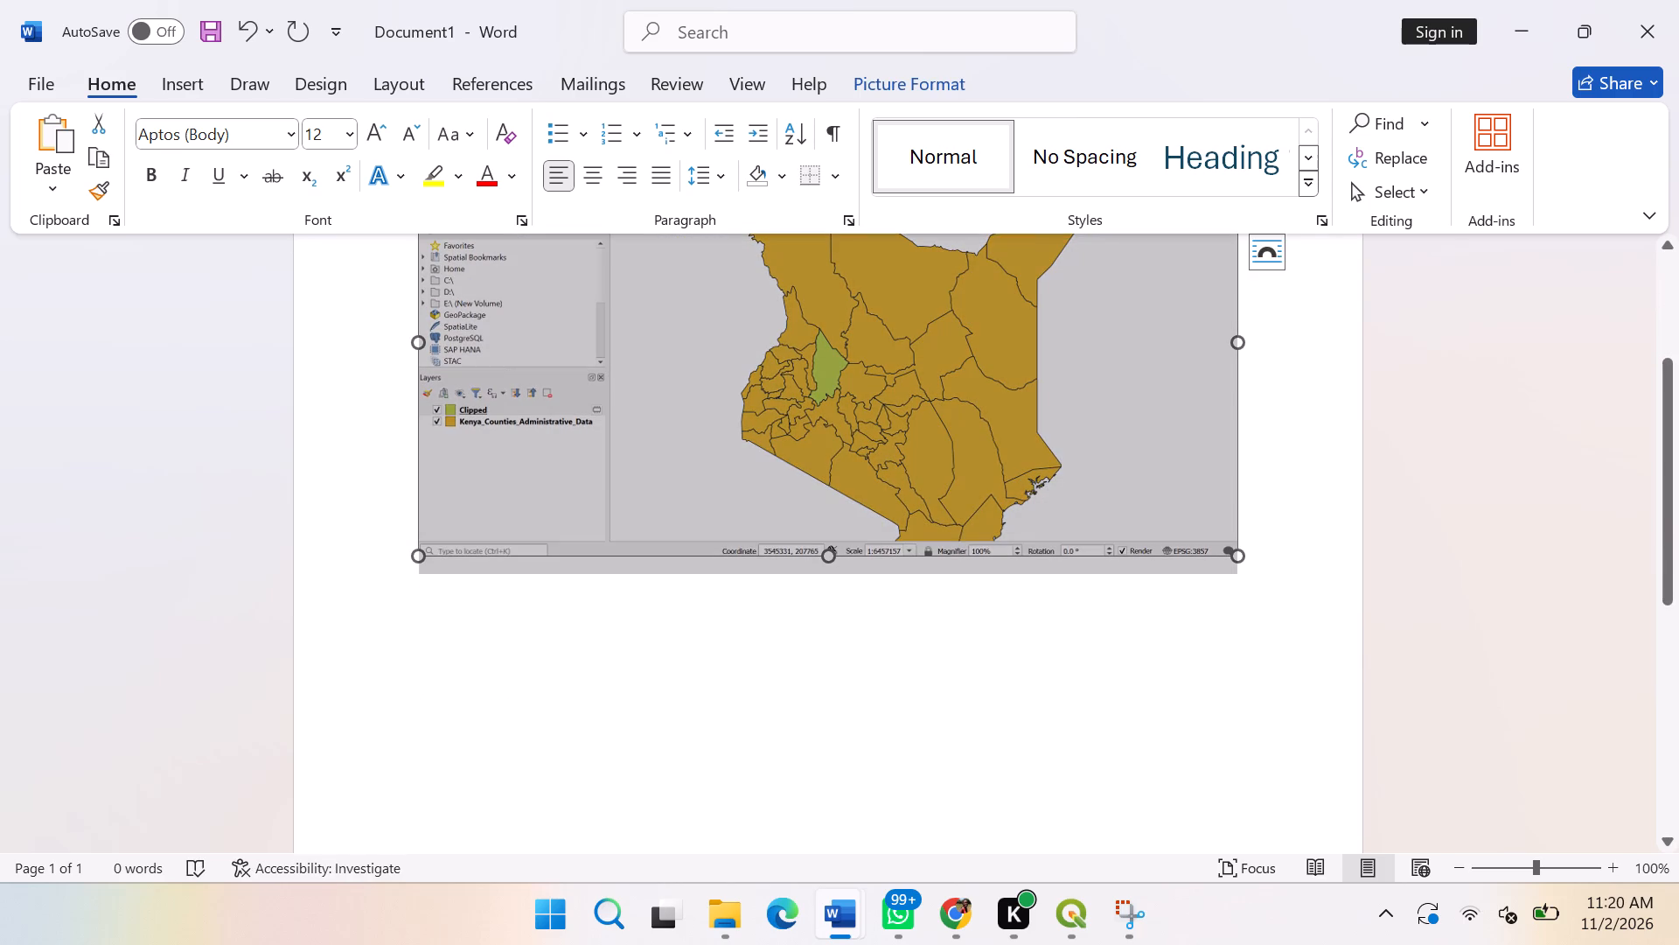
click(617, 723)
click(783, 683)
click(1082, 674)
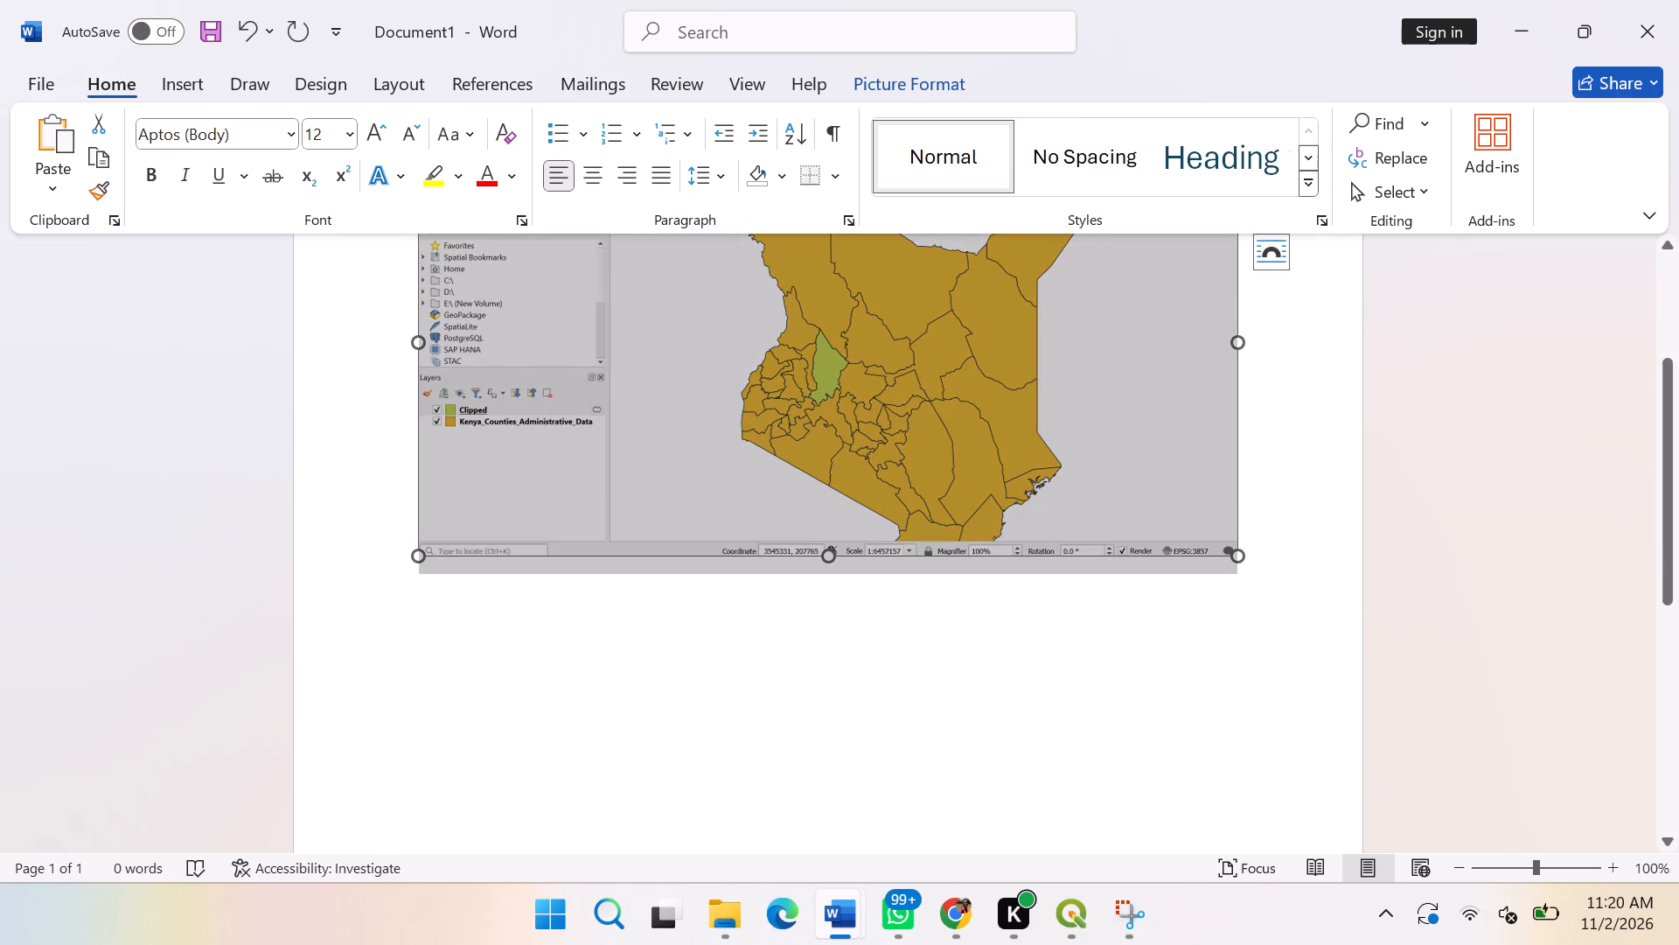
click(1280, 566)
key(Return)
key(Return)
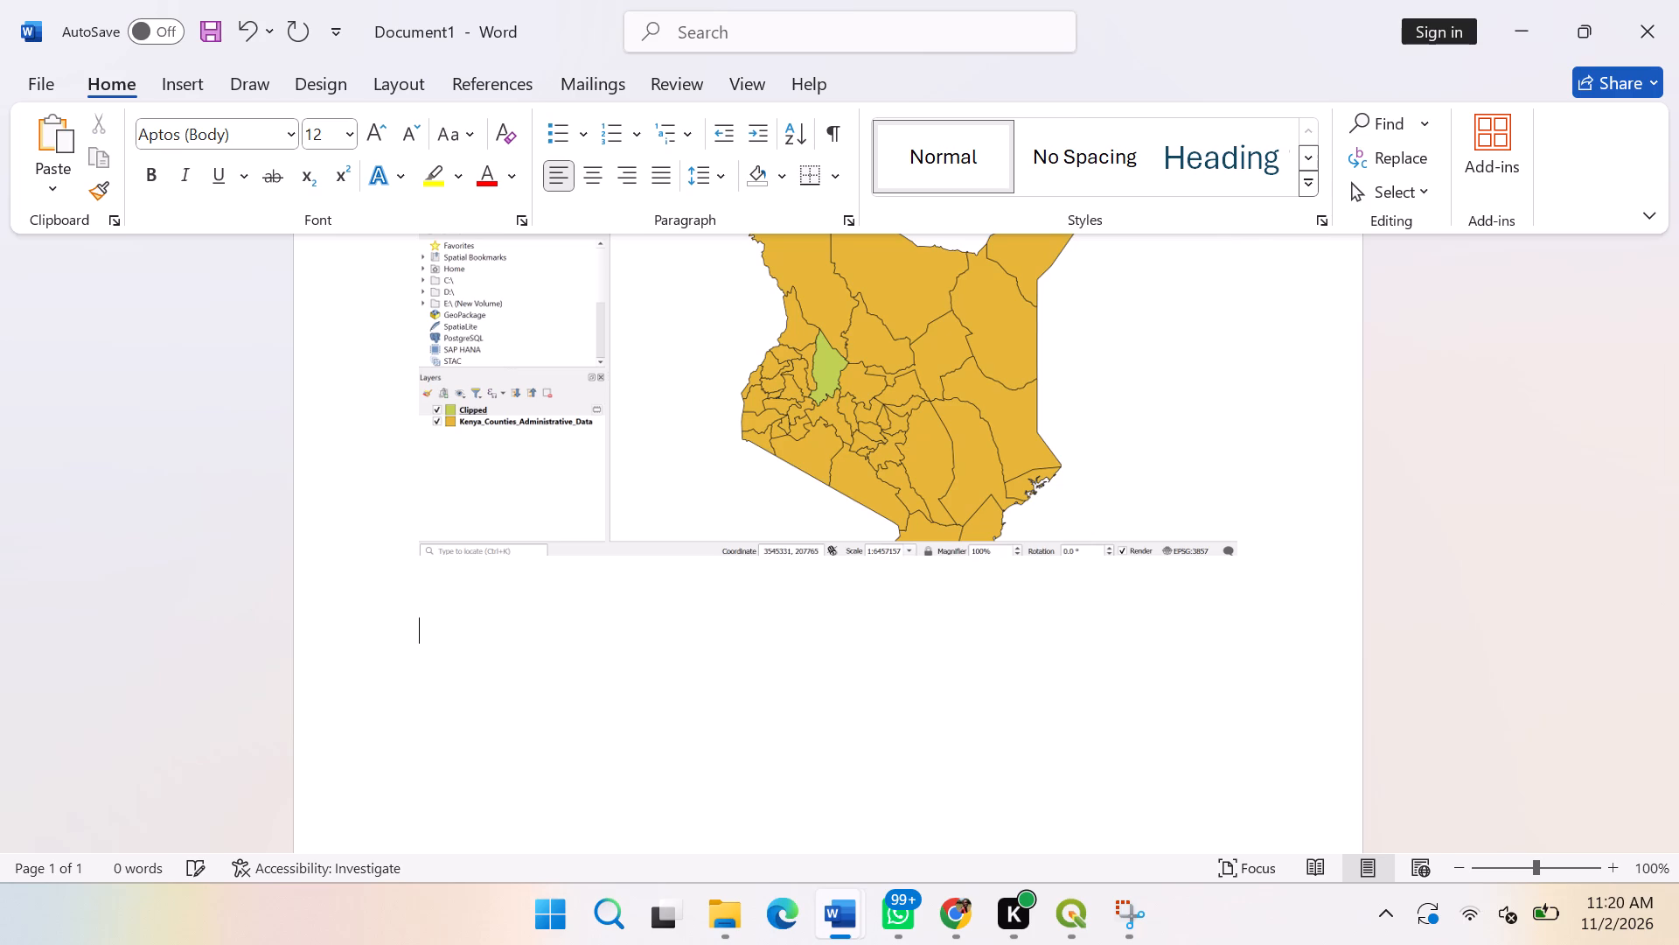
key(Return)
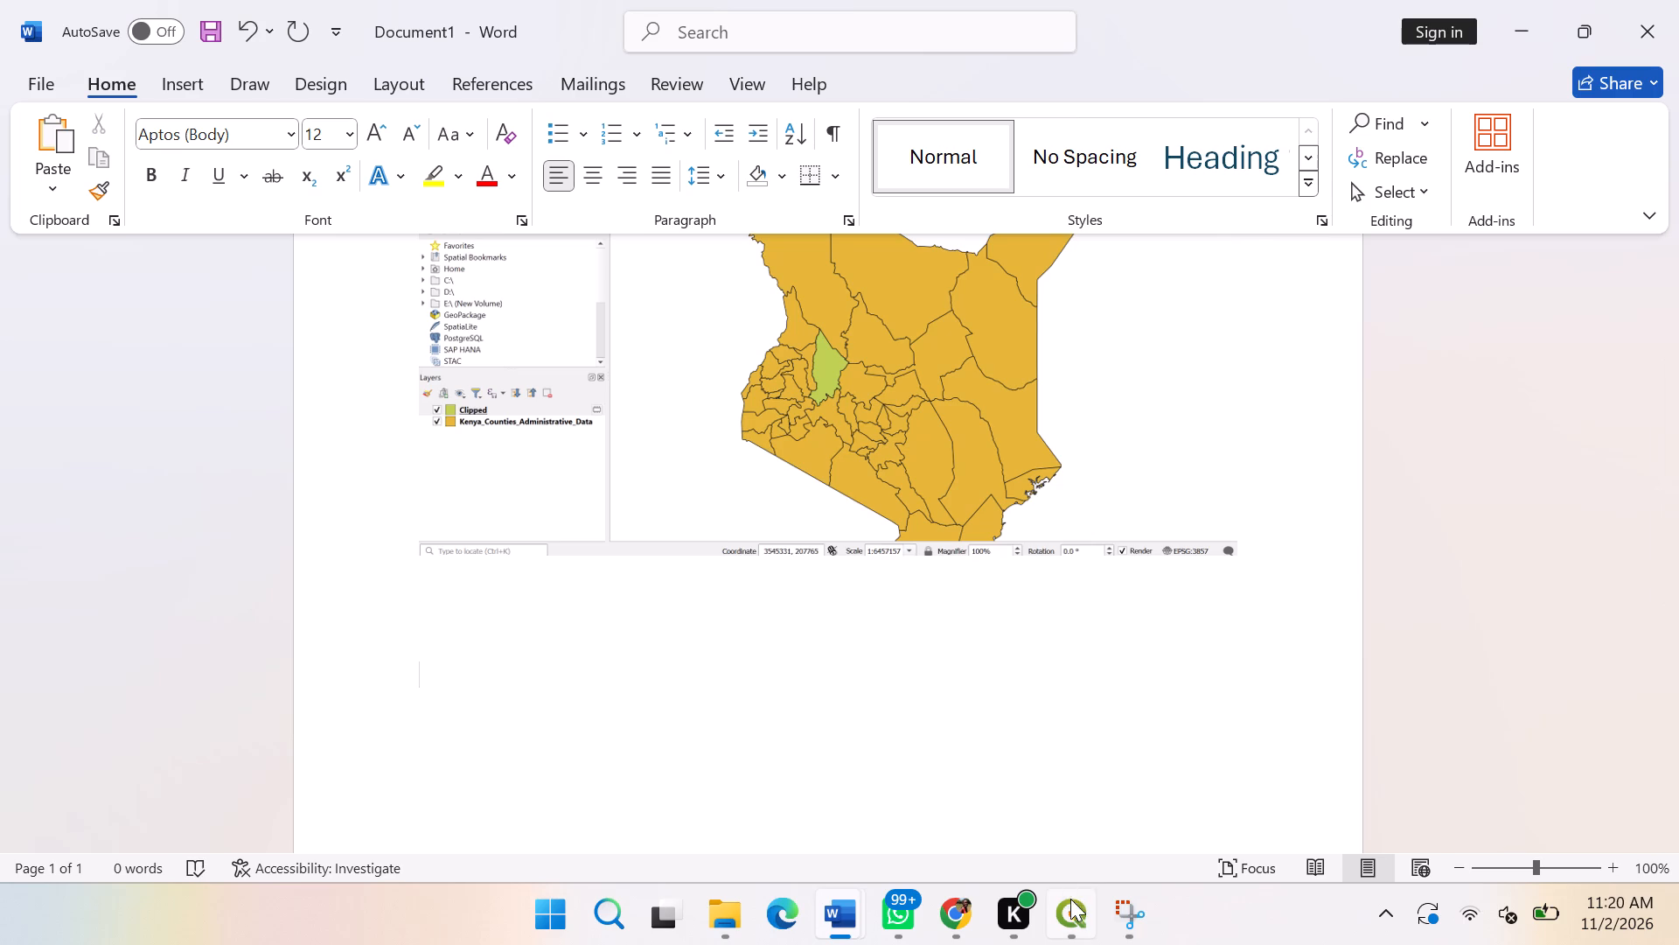
Switch back to QGIS and hide the Kenya_Counties_Administrative_Data layer, leaving only the whole clipped county centred on the canvas.
click(1072, 917)
click(32, 602)
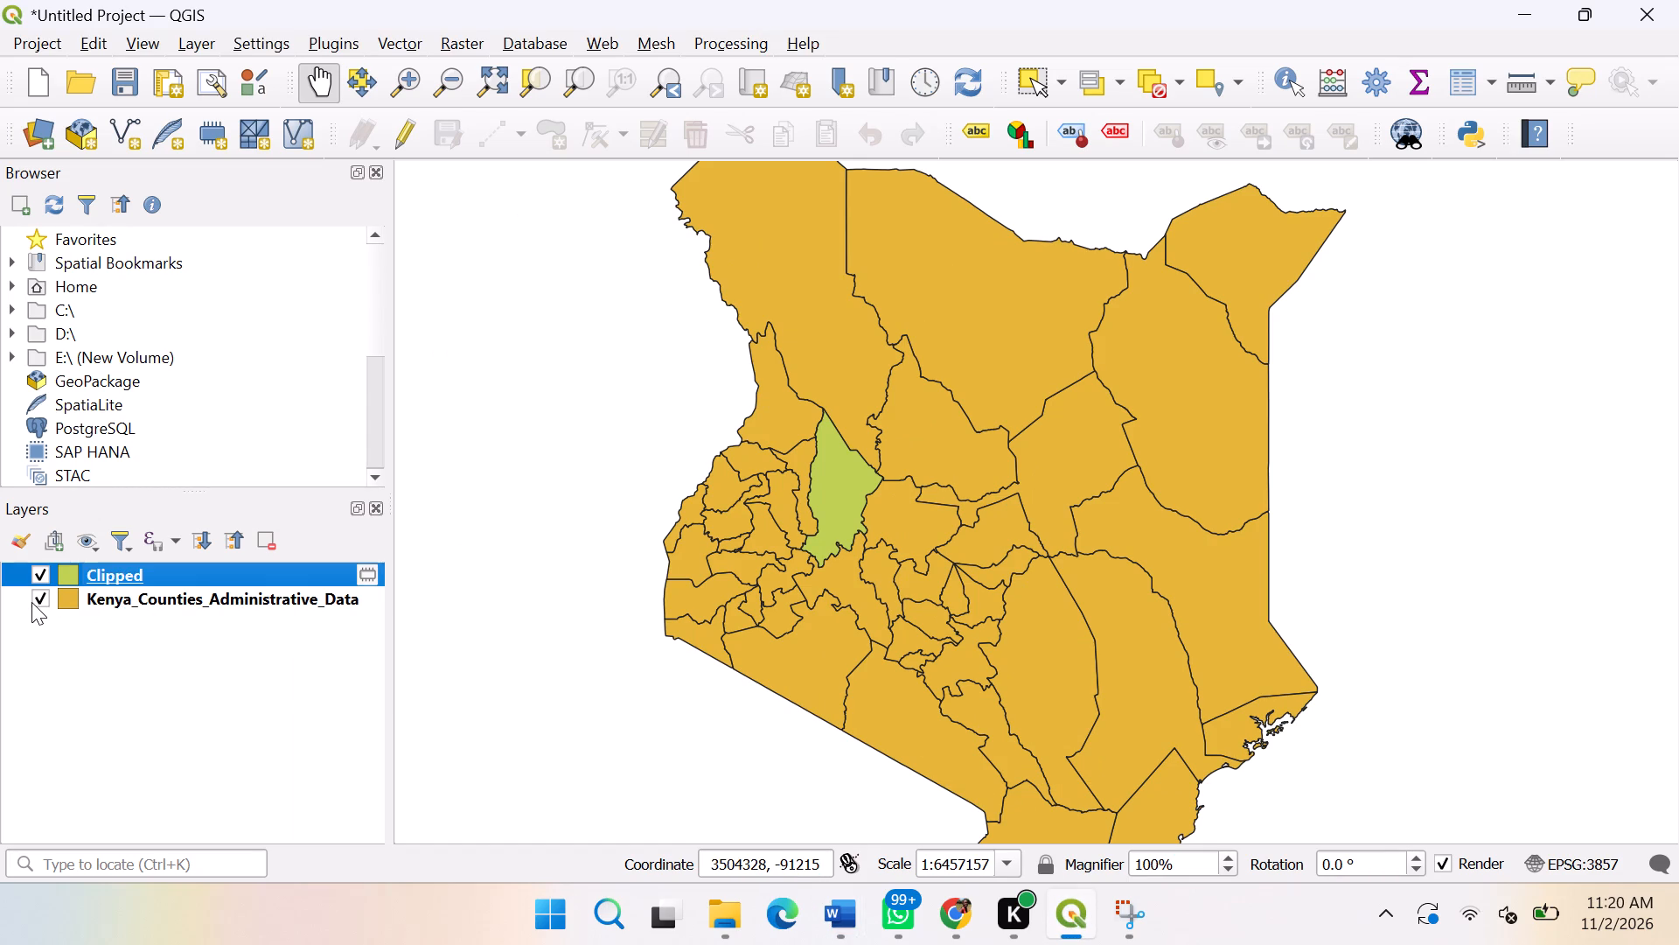
scroll(860, 509, up, 3)
scroll(859, 501, down, 1)
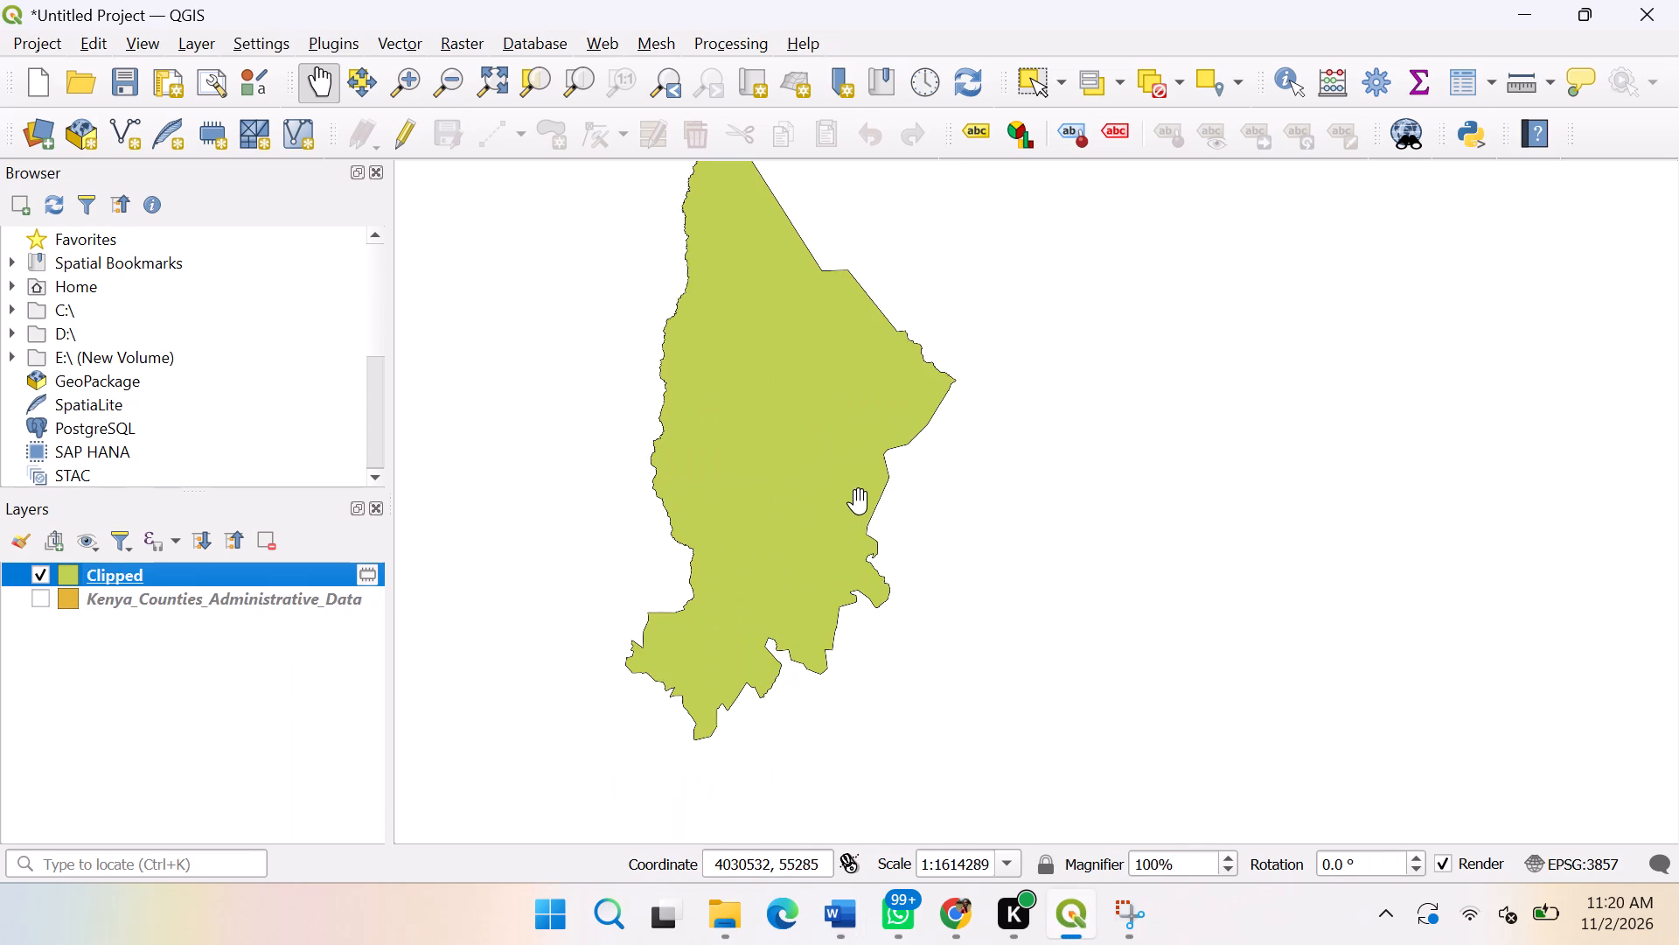
drag(857, 493, 993, 565)
drag(953, 516, 963, 523)
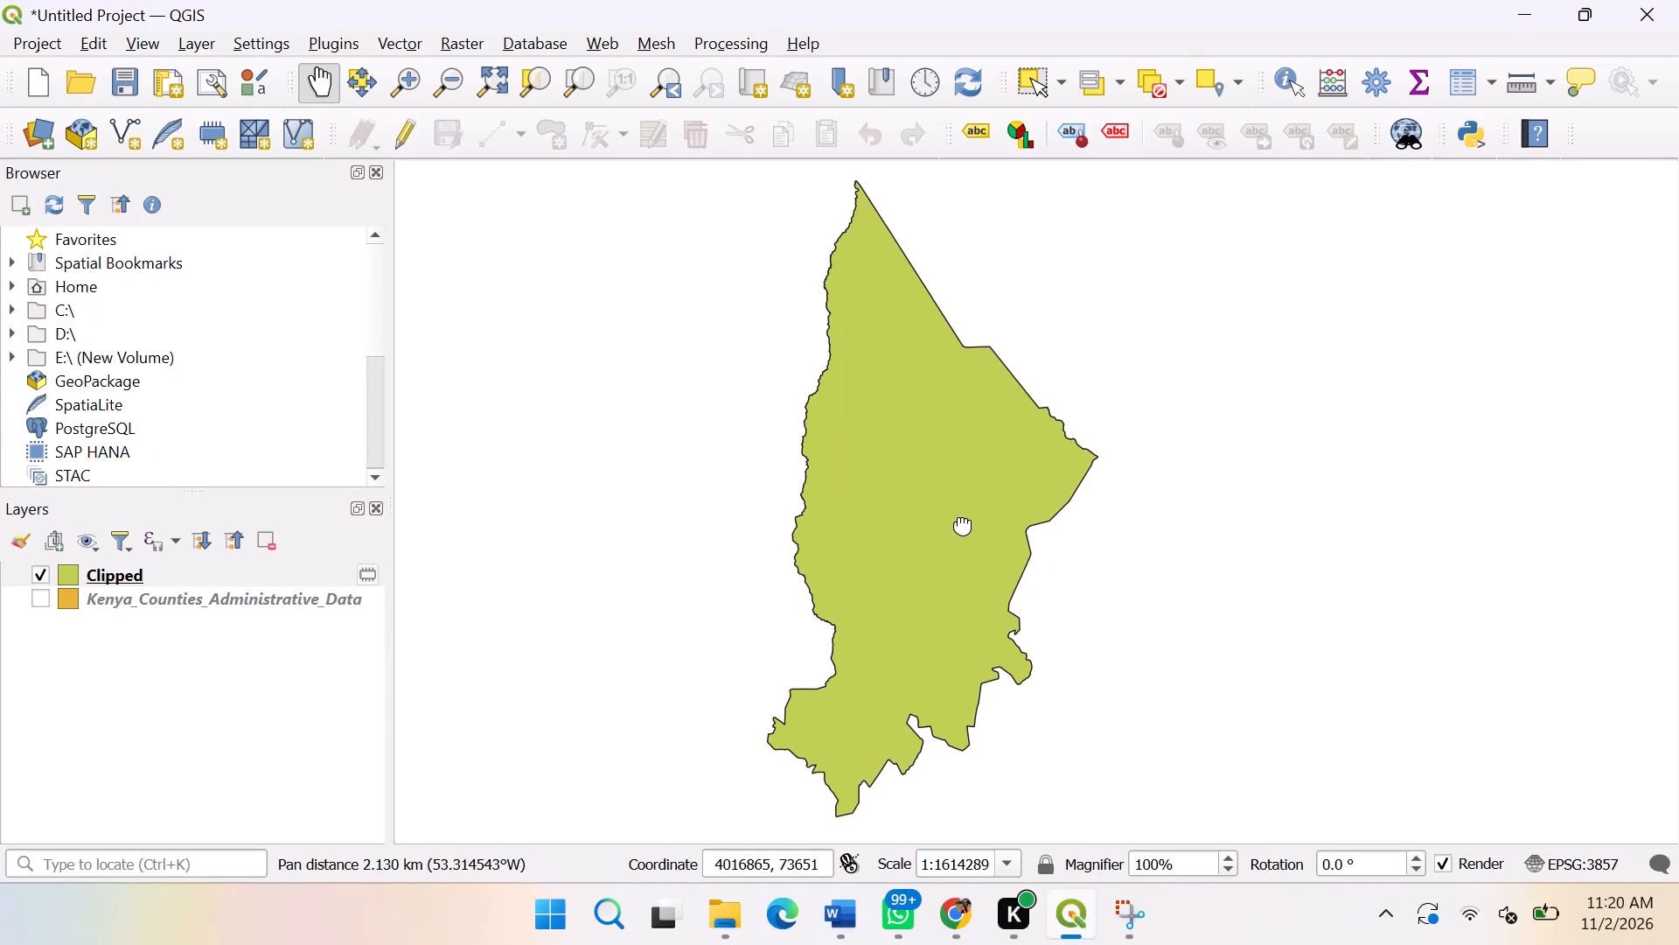
drag(963, 523, 961, 527)
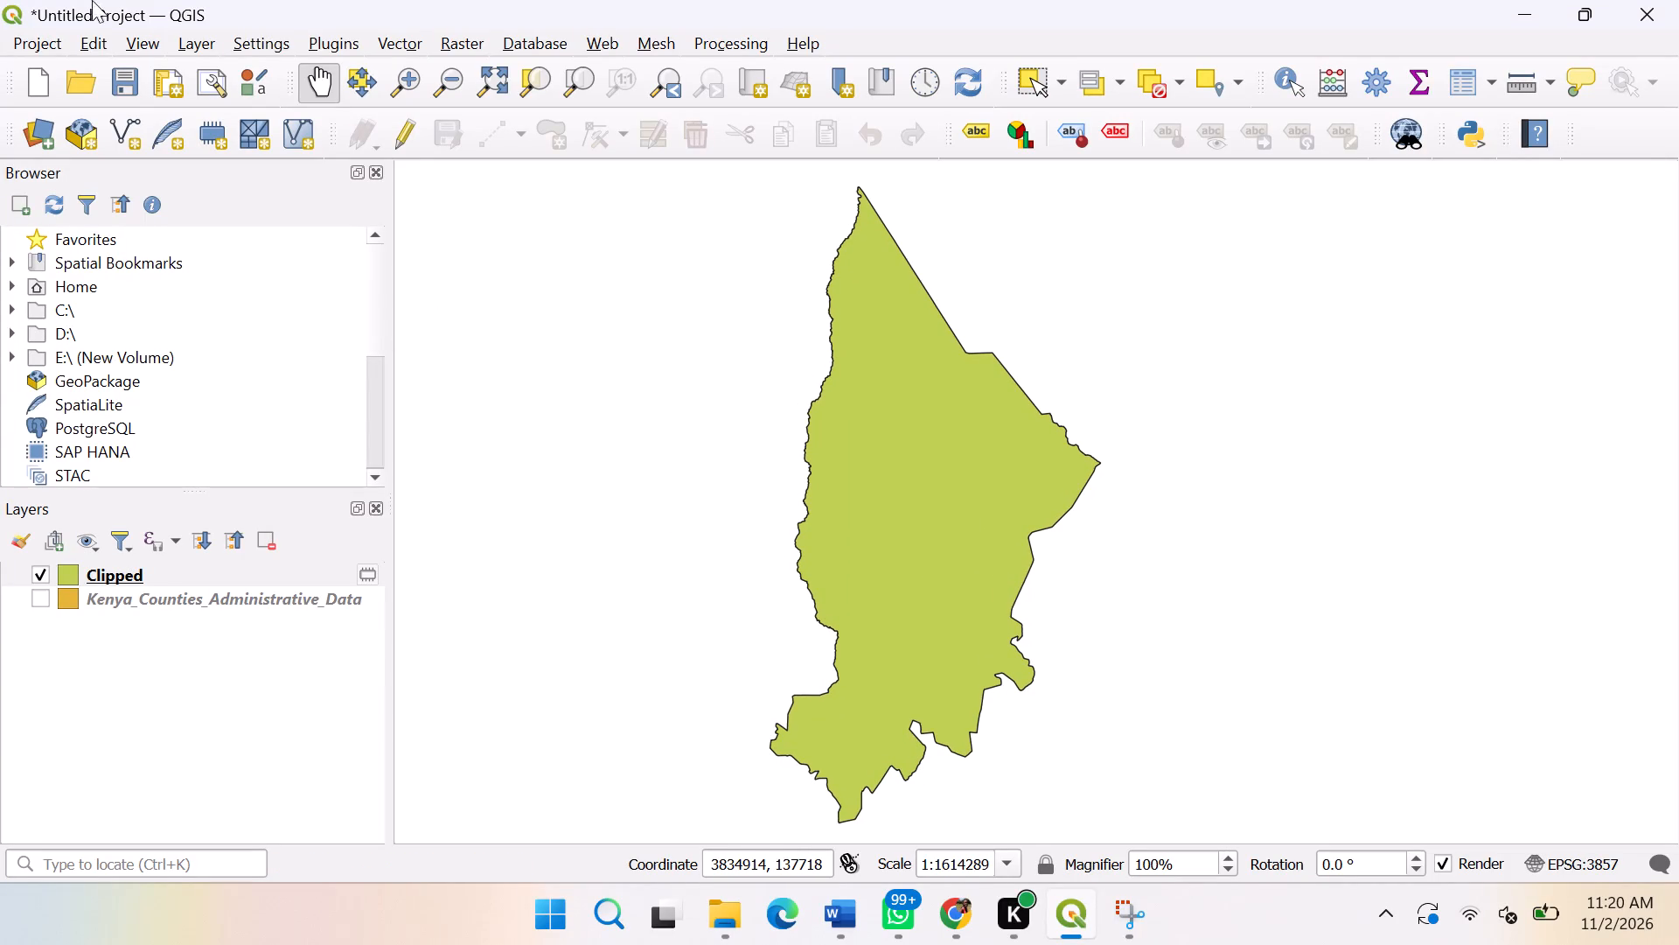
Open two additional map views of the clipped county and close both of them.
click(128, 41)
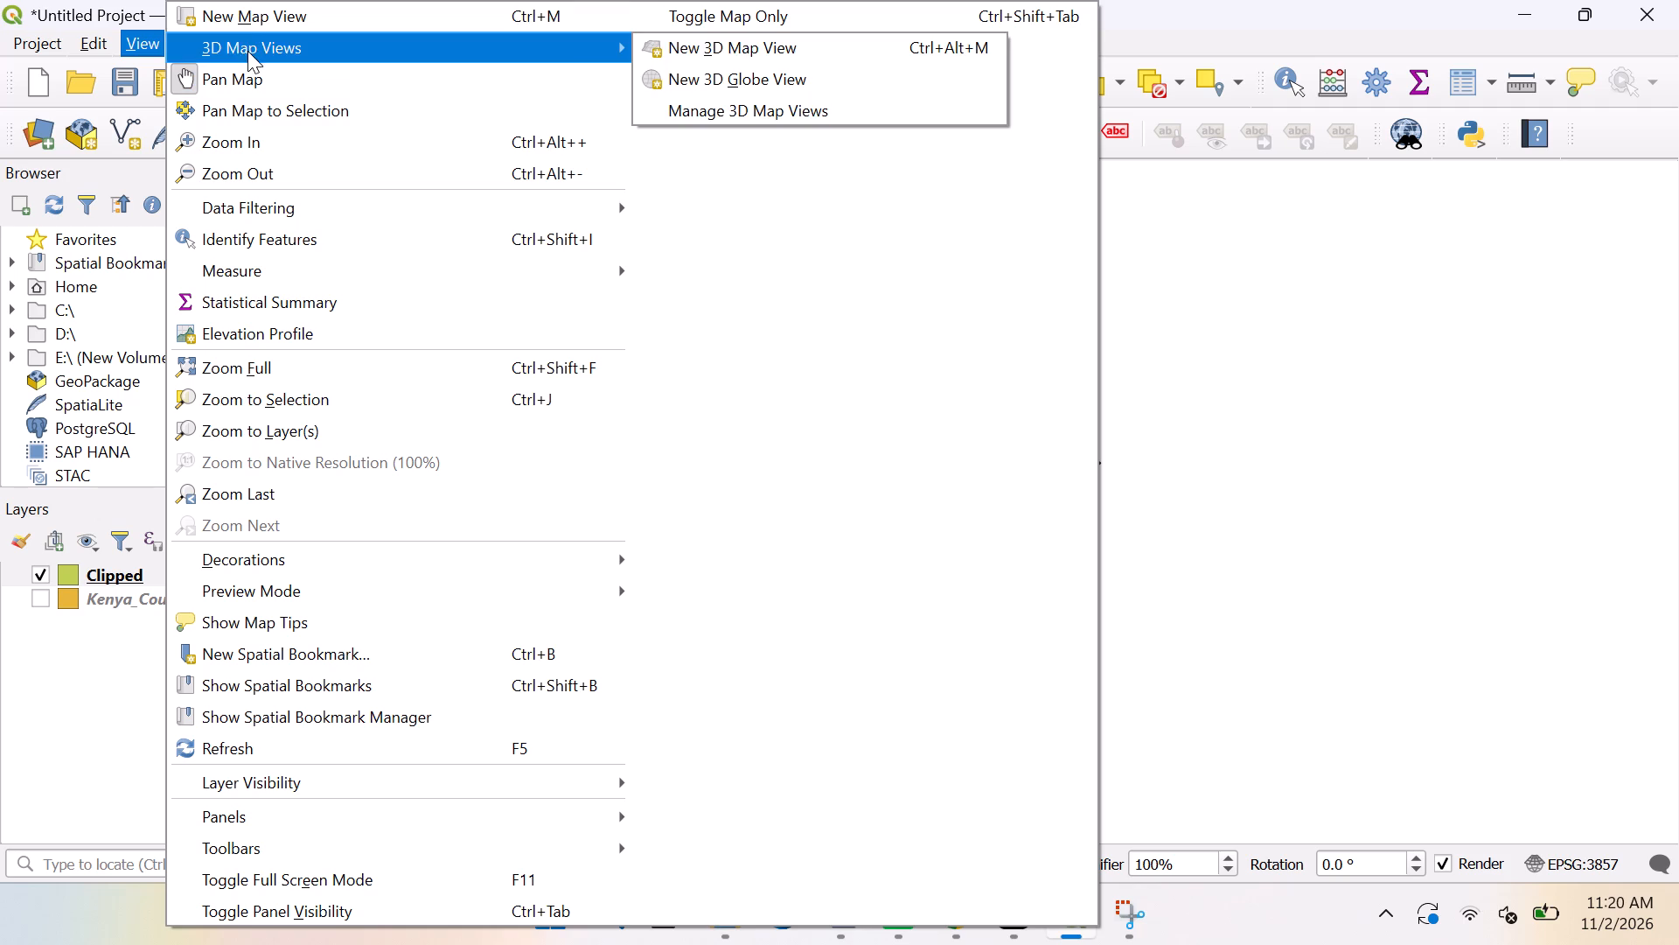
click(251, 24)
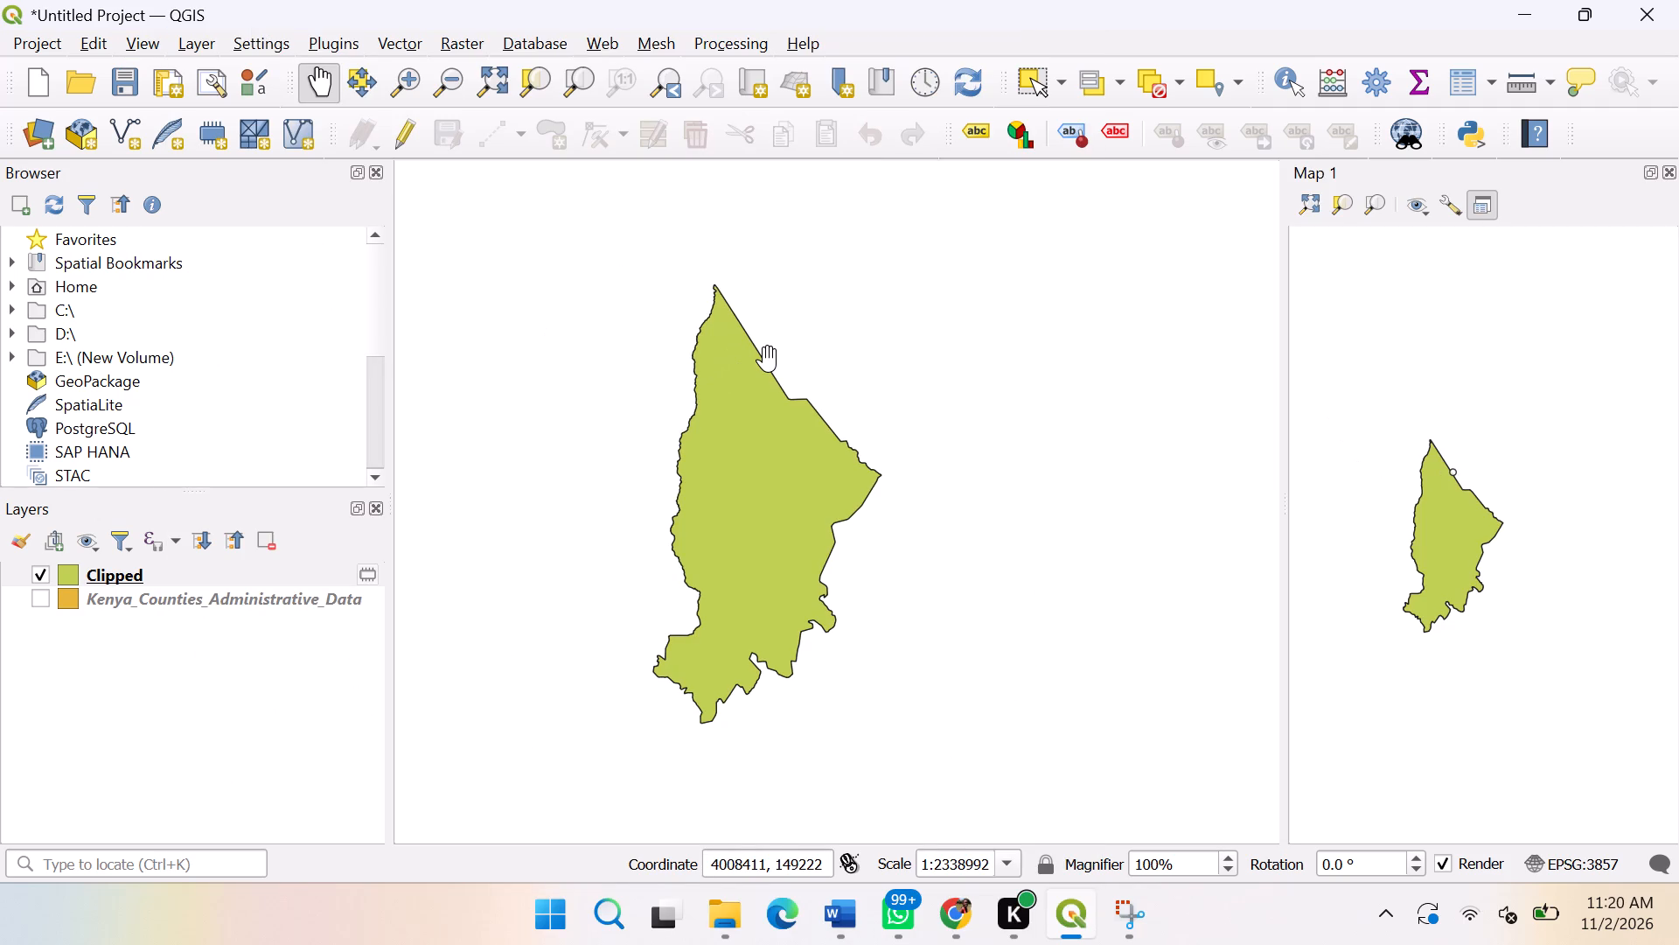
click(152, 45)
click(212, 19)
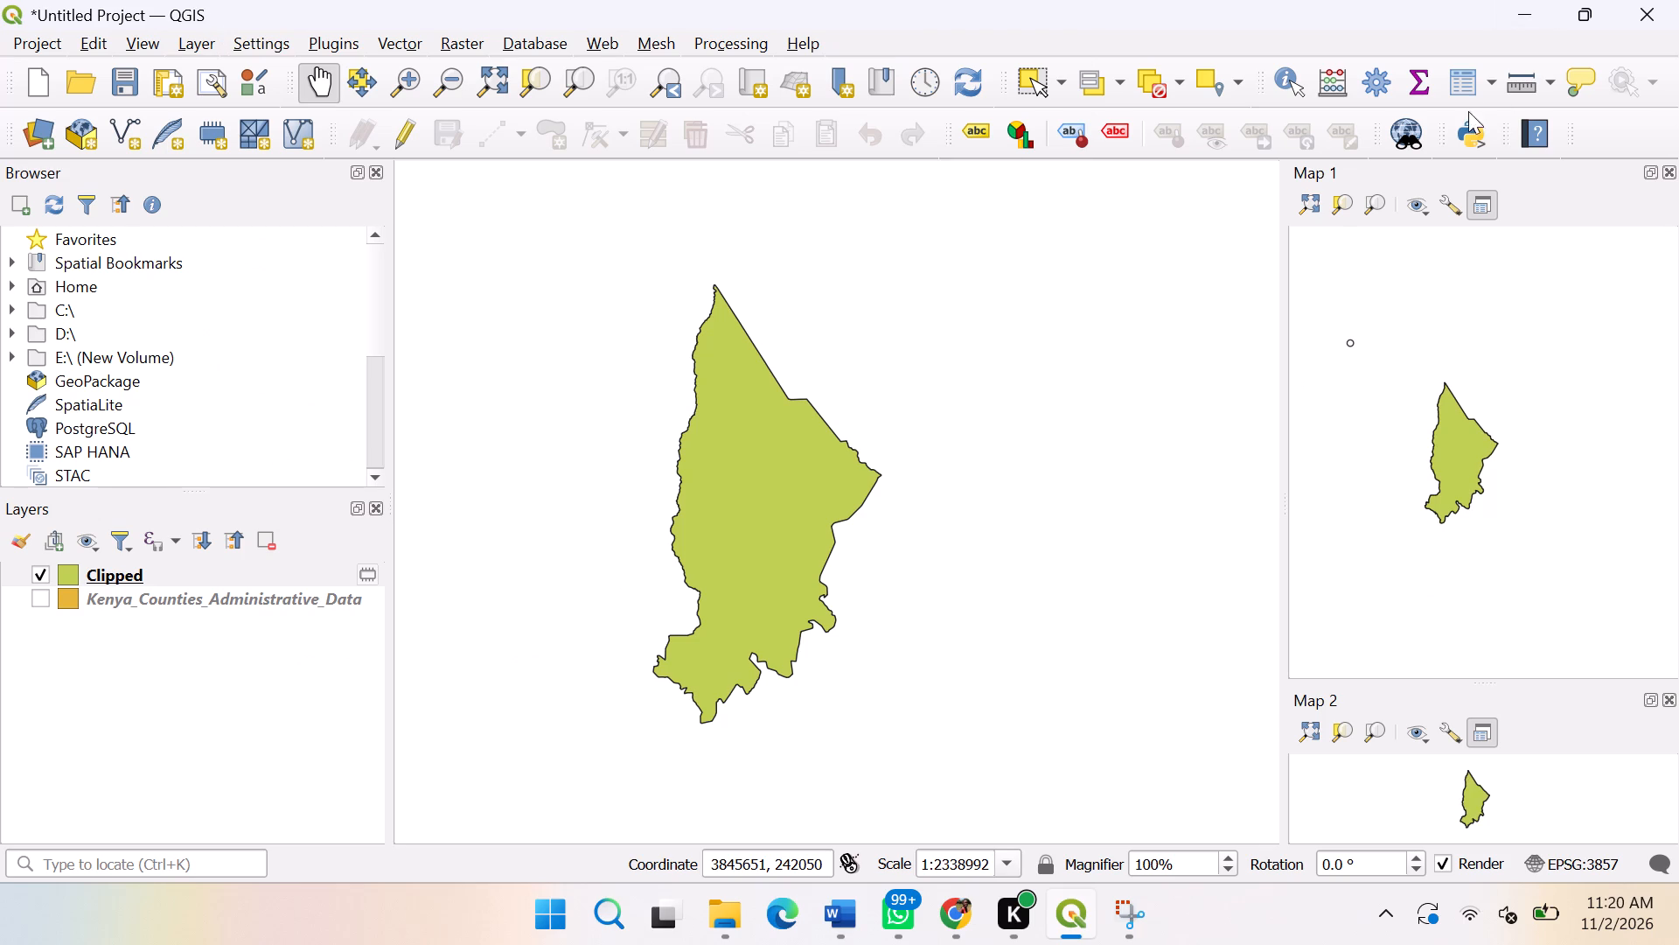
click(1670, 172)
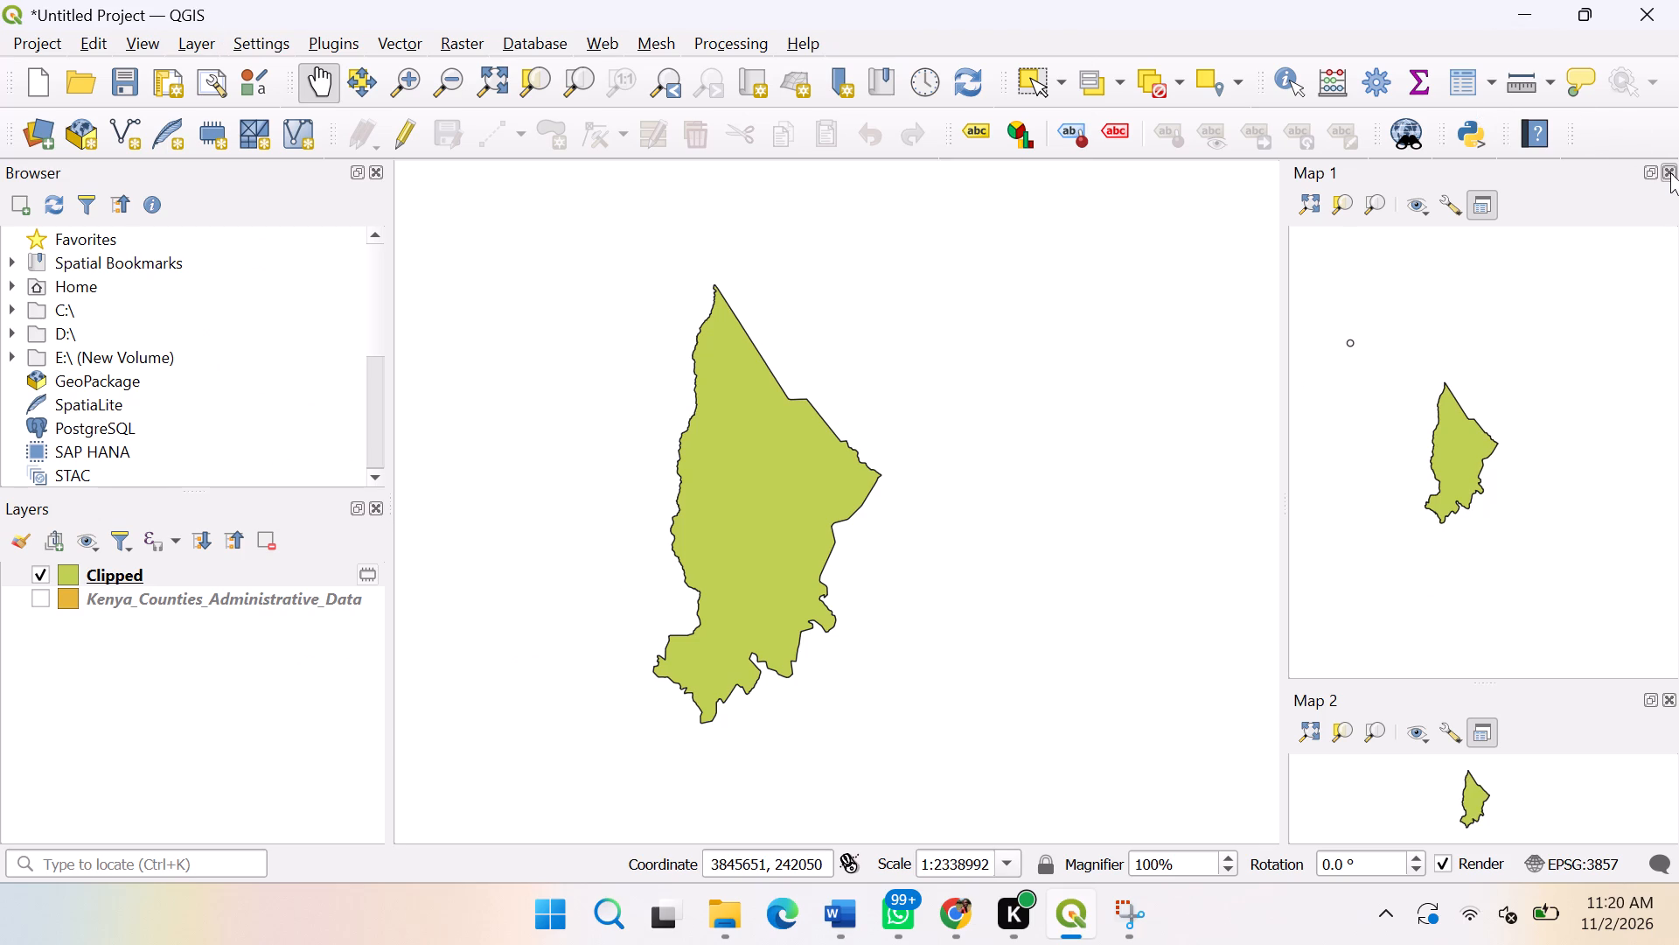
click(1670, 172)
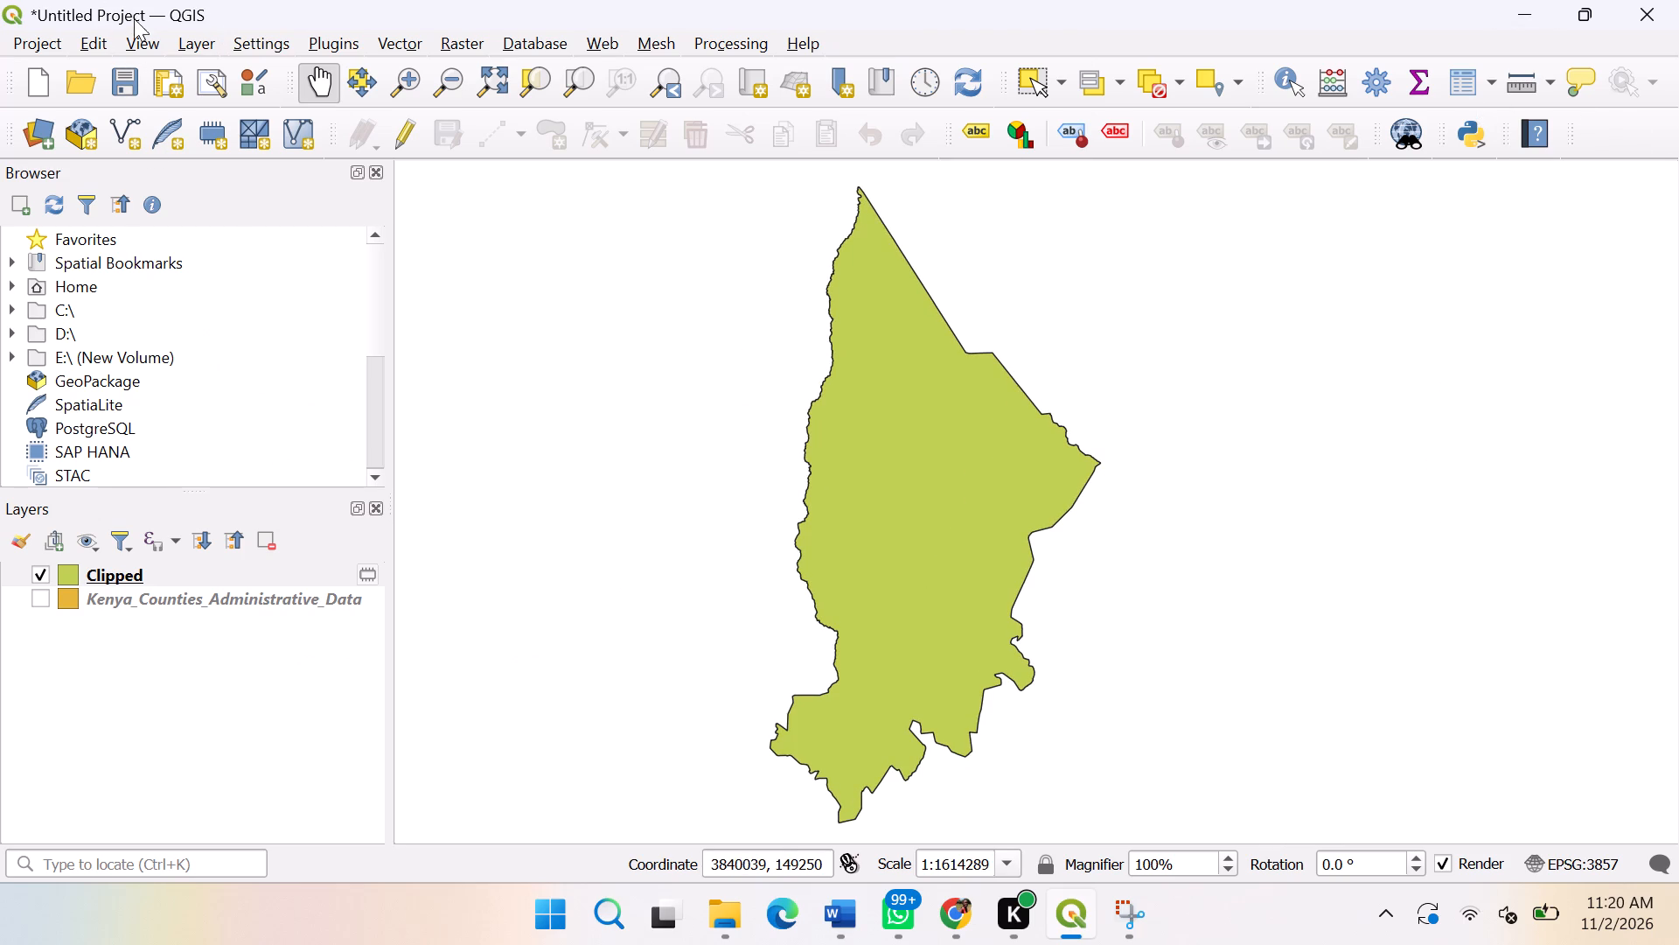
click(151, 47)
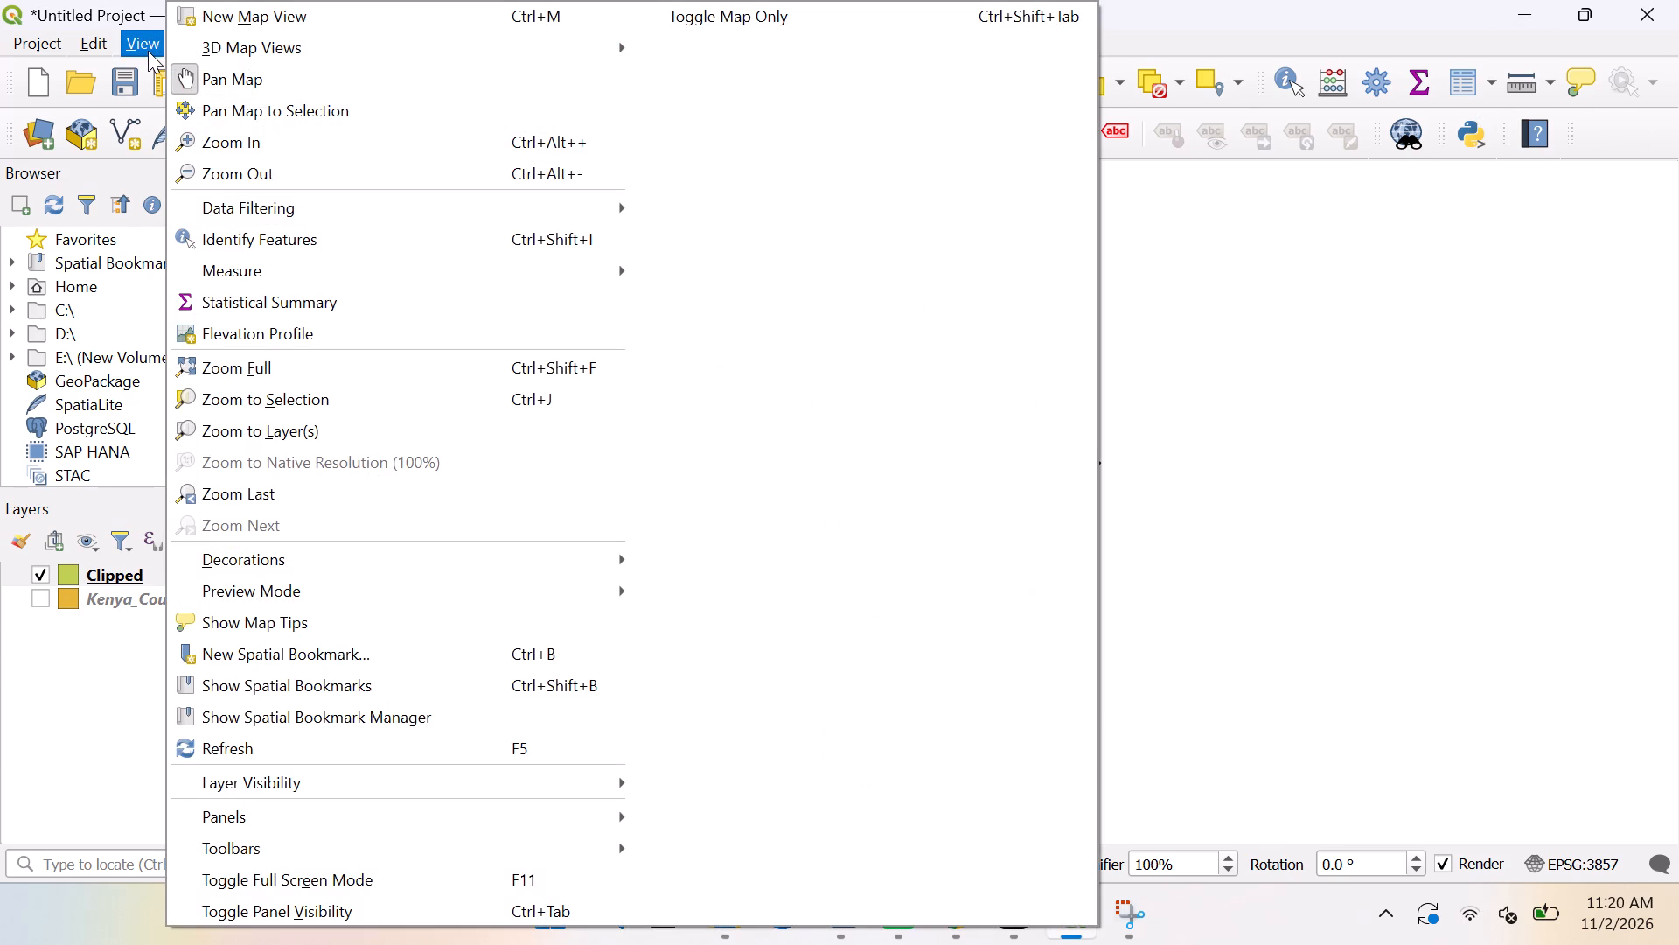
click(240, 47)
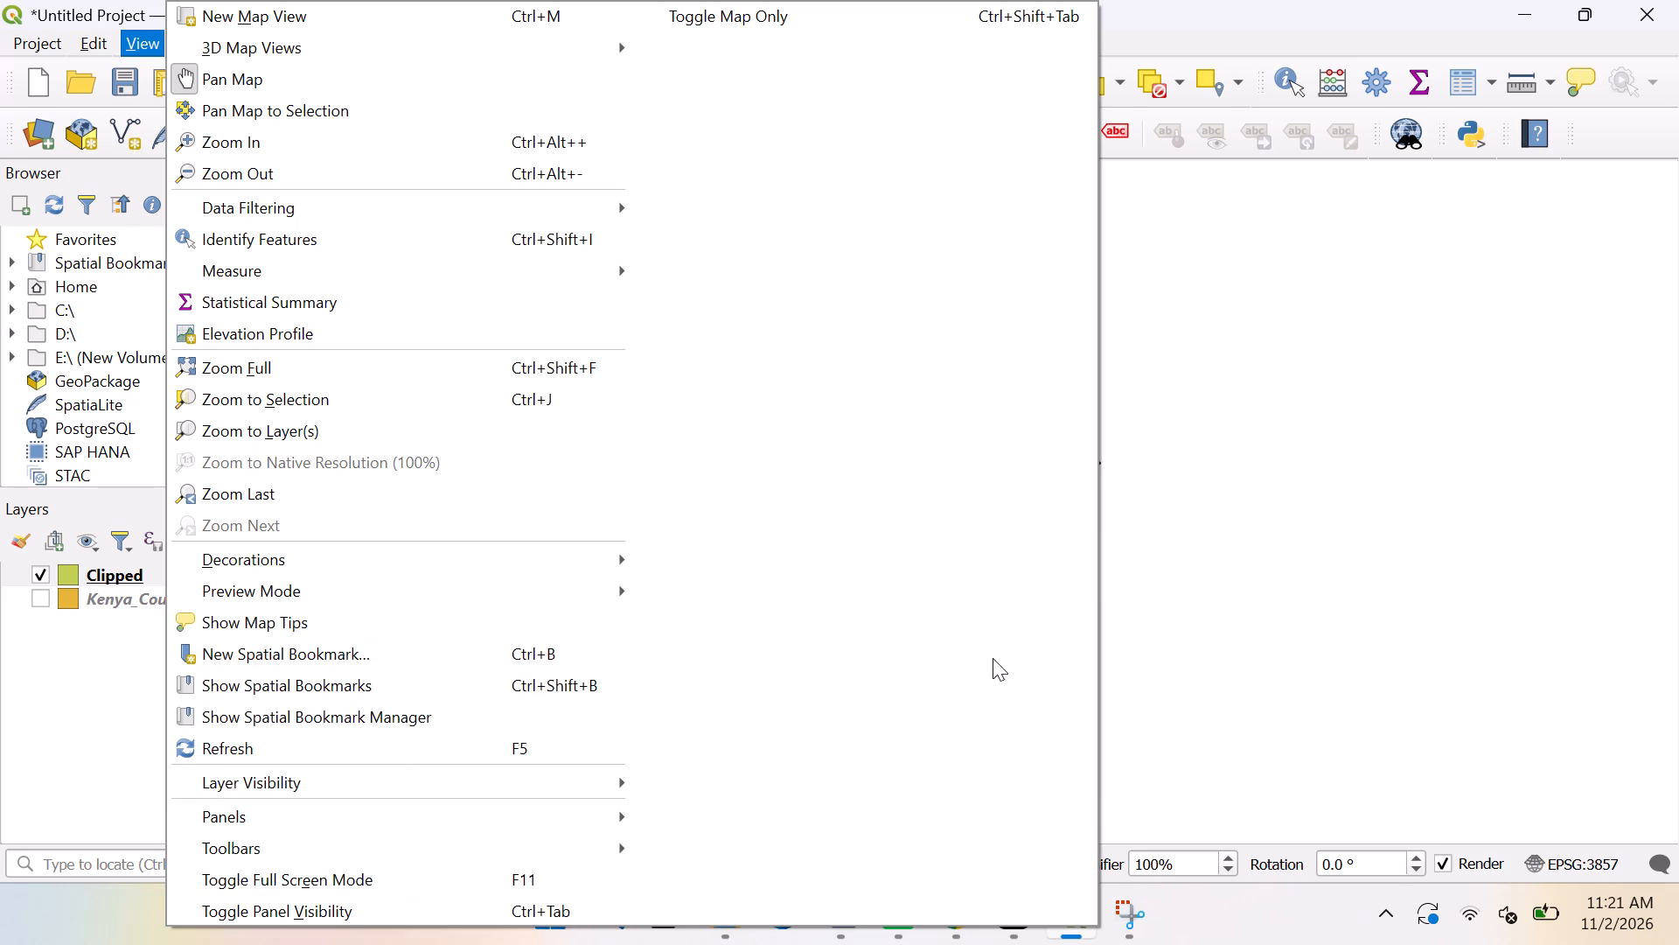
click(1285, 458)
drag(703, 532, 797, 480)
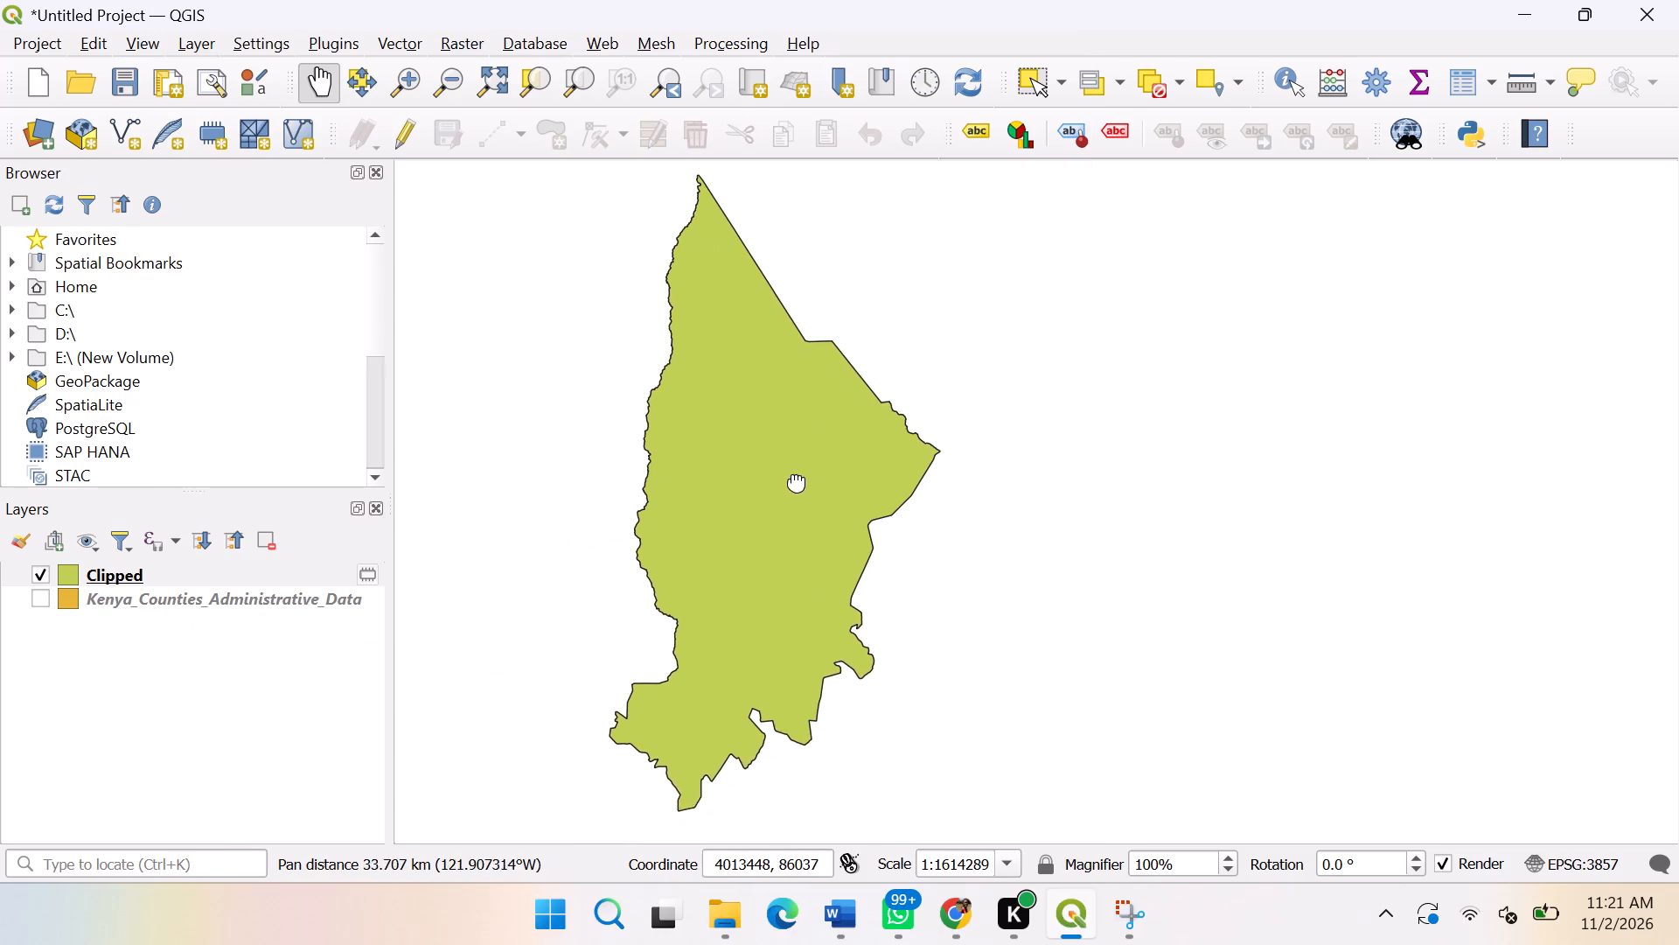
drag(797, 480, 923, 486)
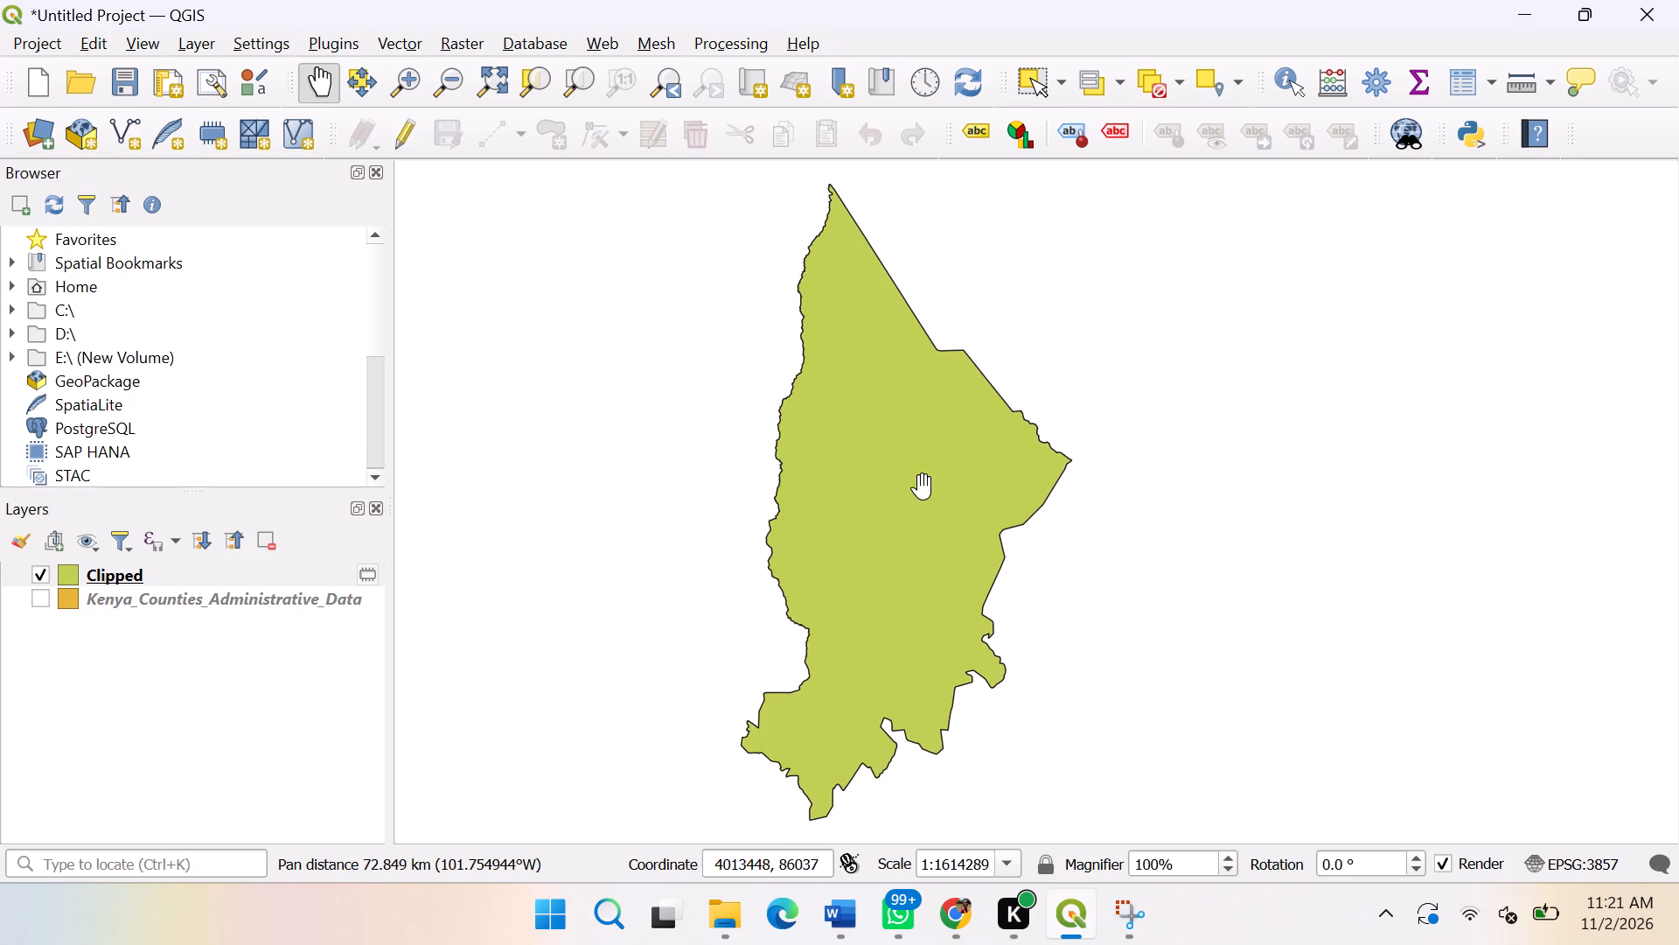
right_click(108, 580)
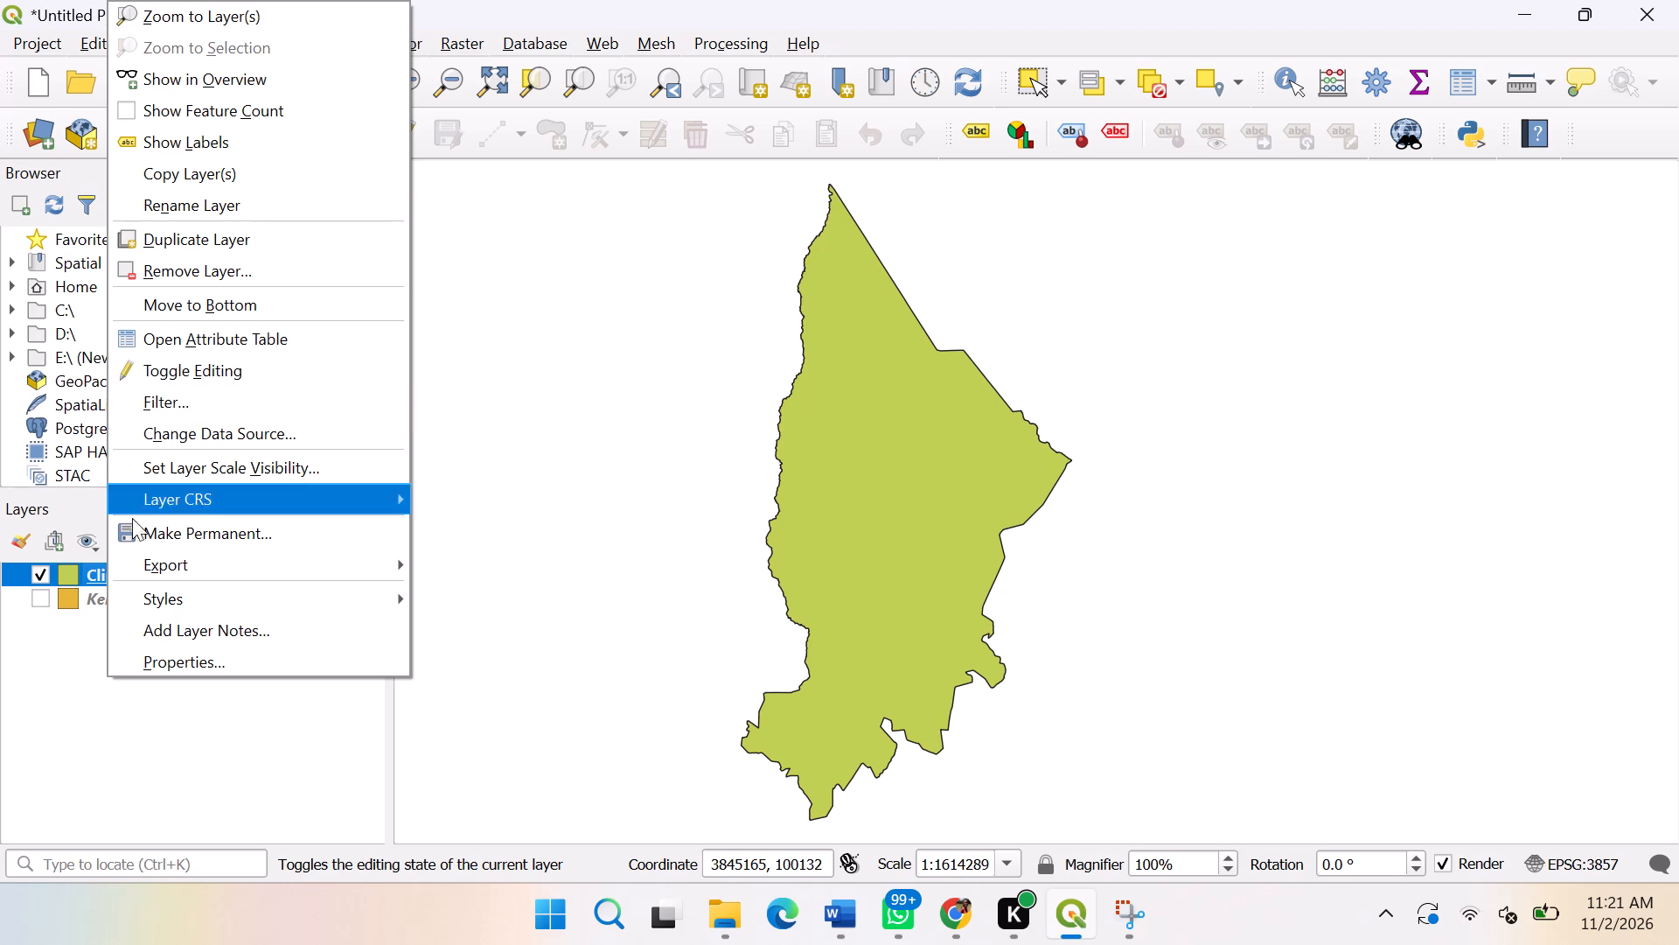
Open the Kenya_Counties_Administrative_Data attribute table, look through the county records, and close the table.
click(89, 599)
right_click(97, 602)
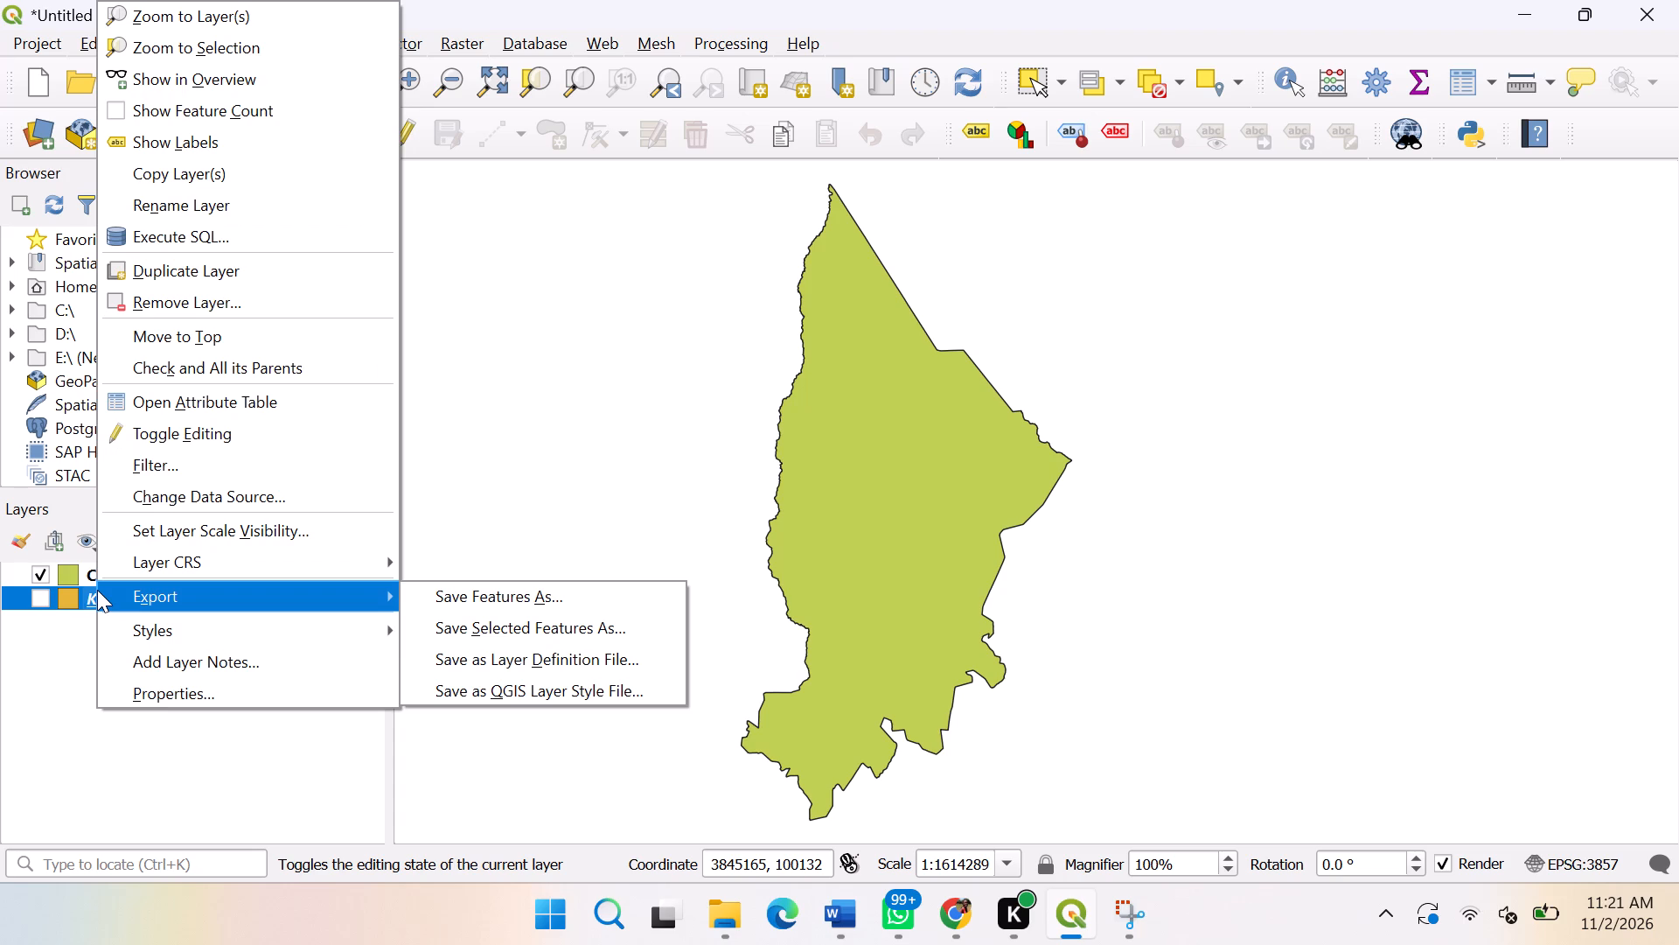
click(186, 392)
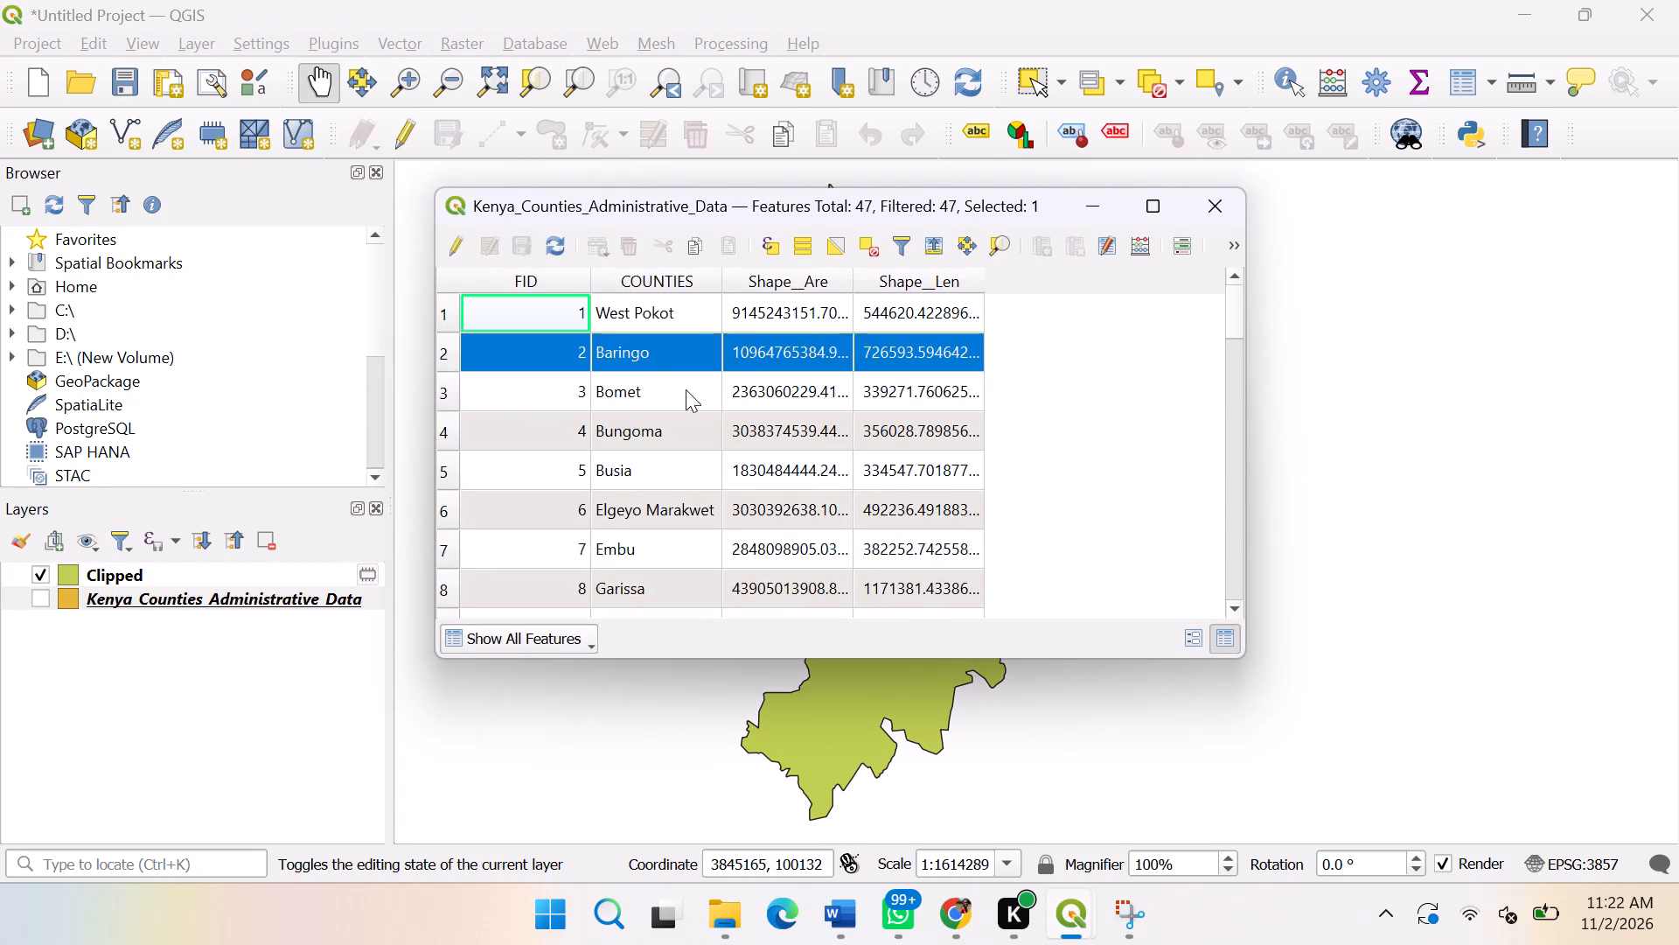
scroll(686, 389, down, 5)
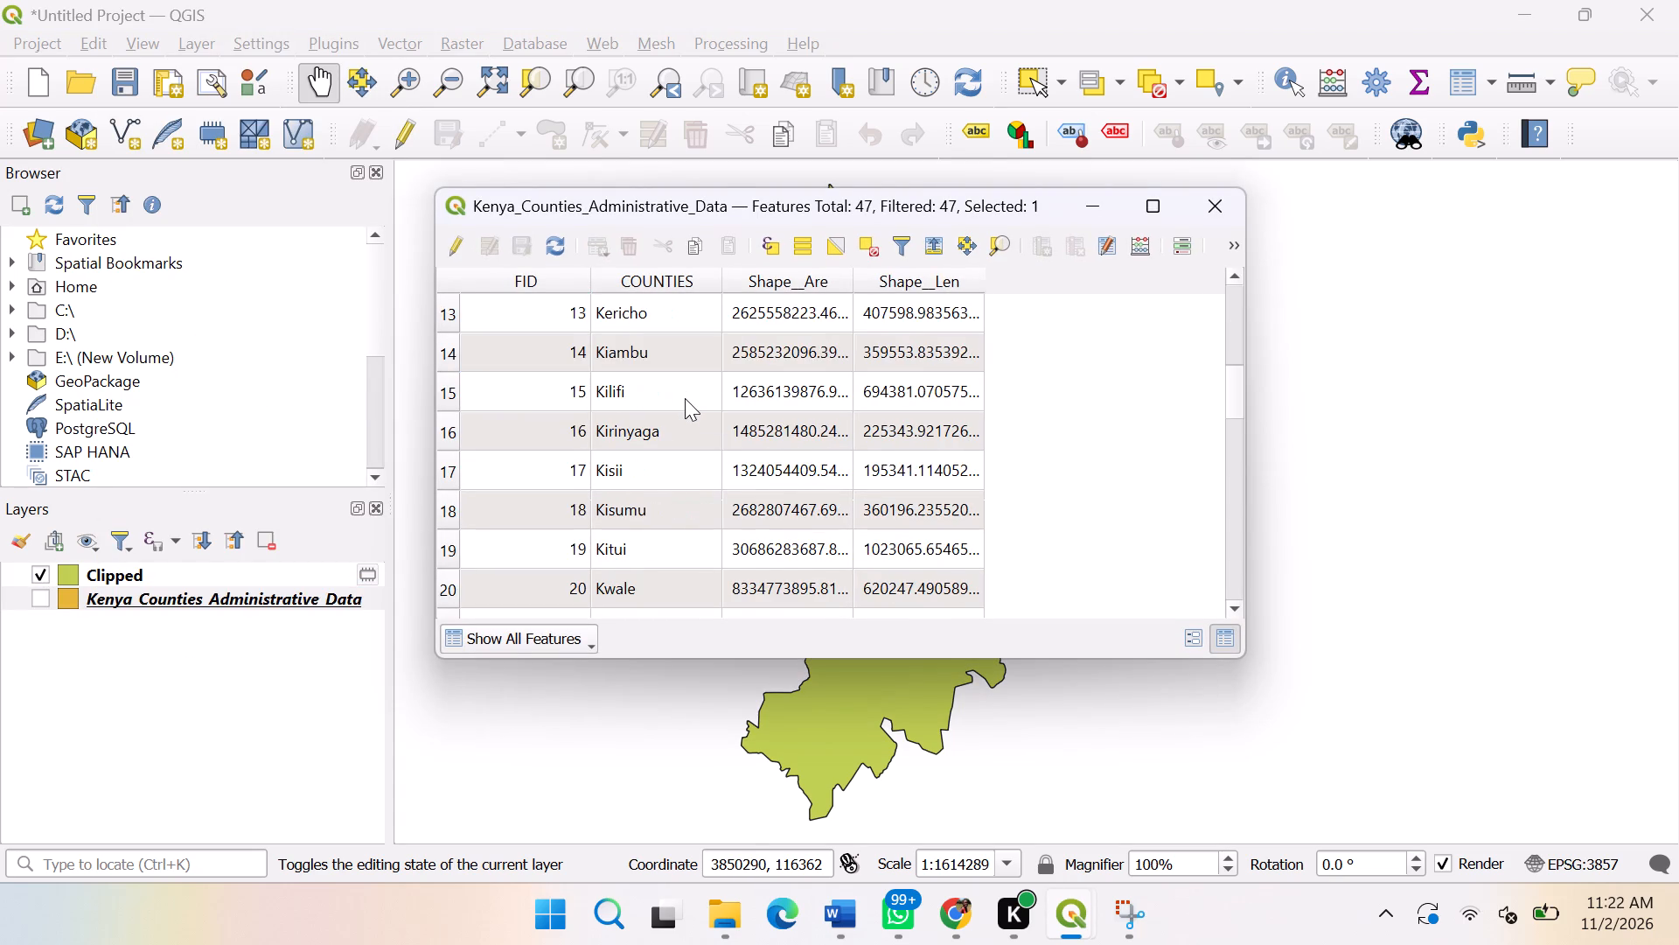
scroll(685, 400, up, 6)
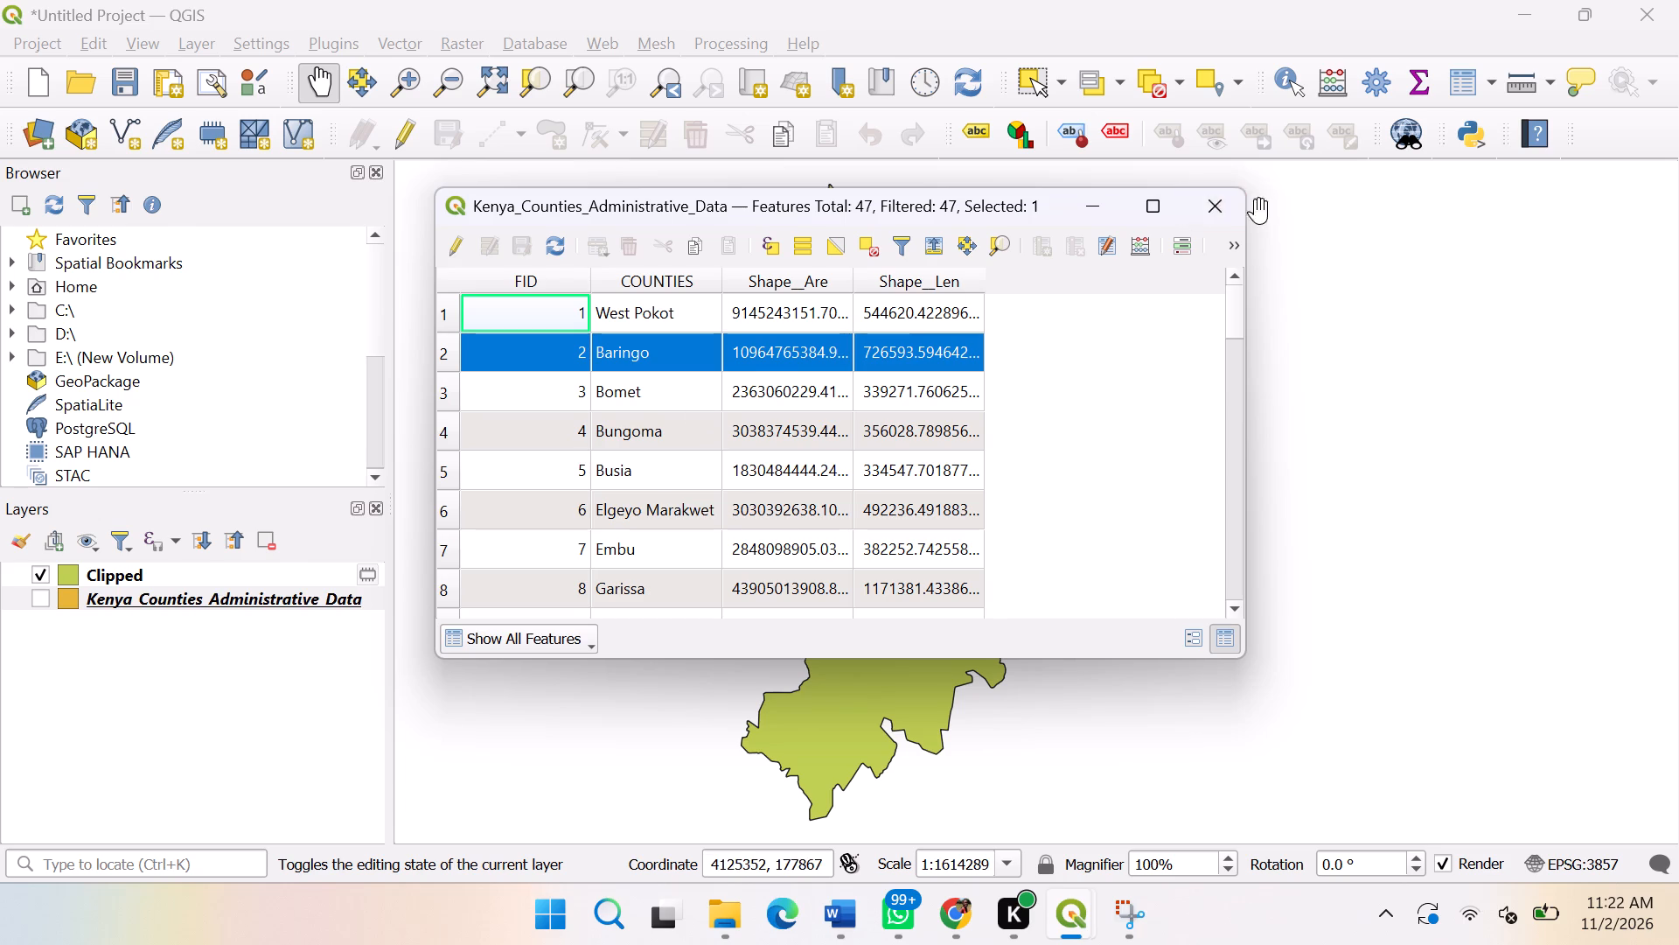
click(1232, 215)
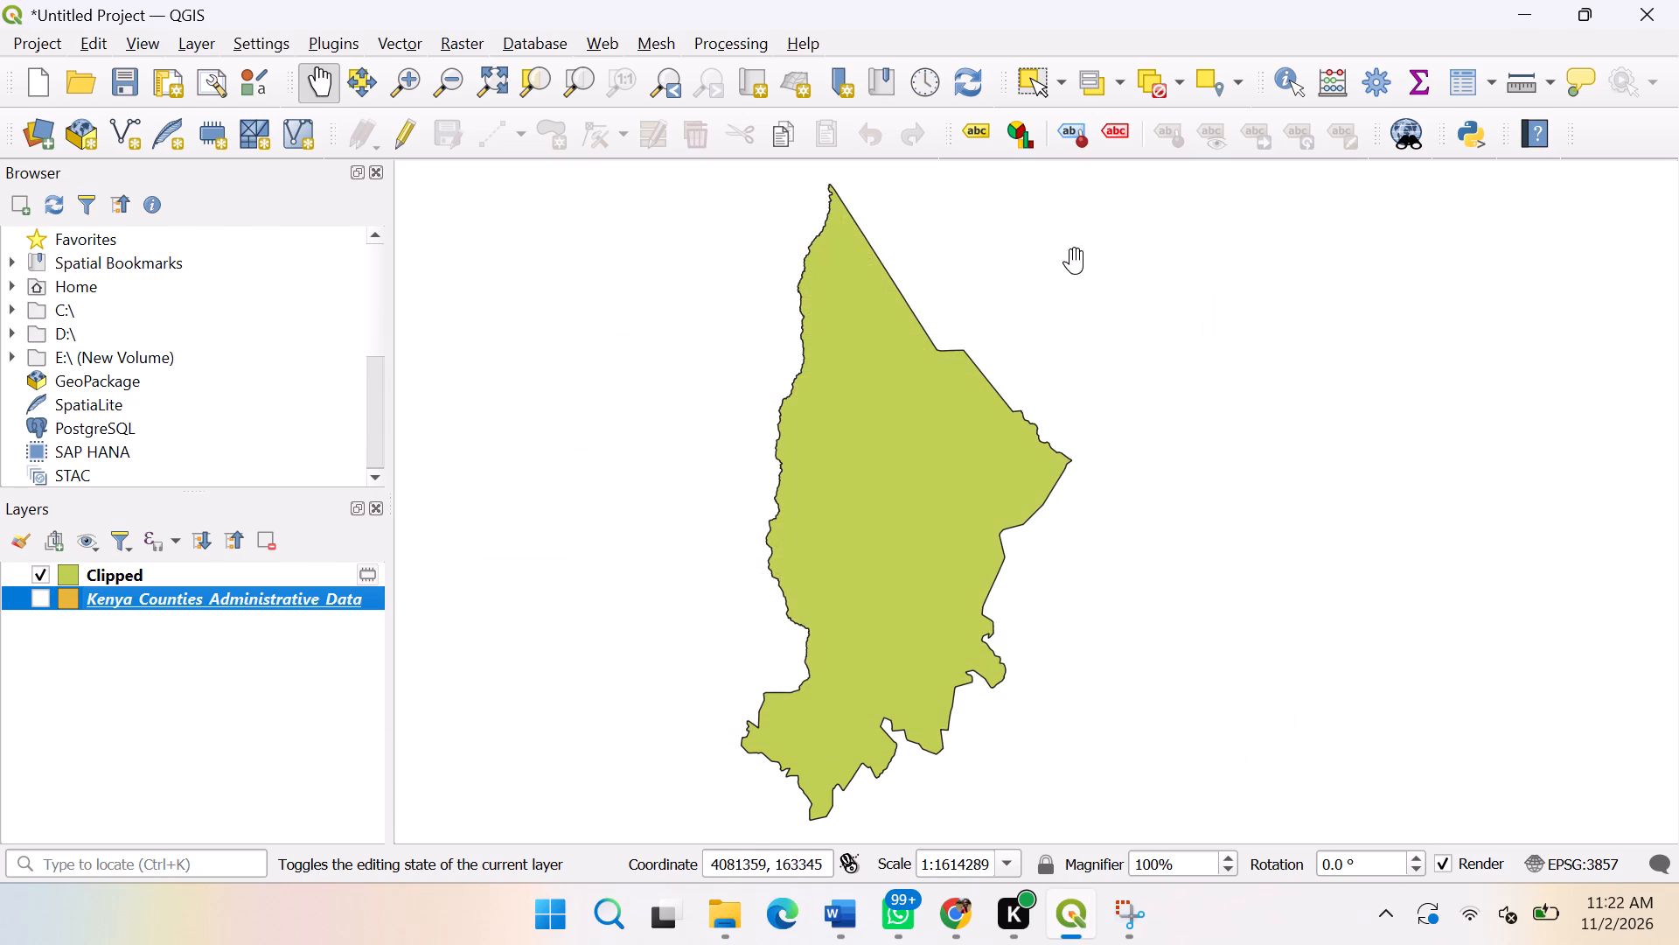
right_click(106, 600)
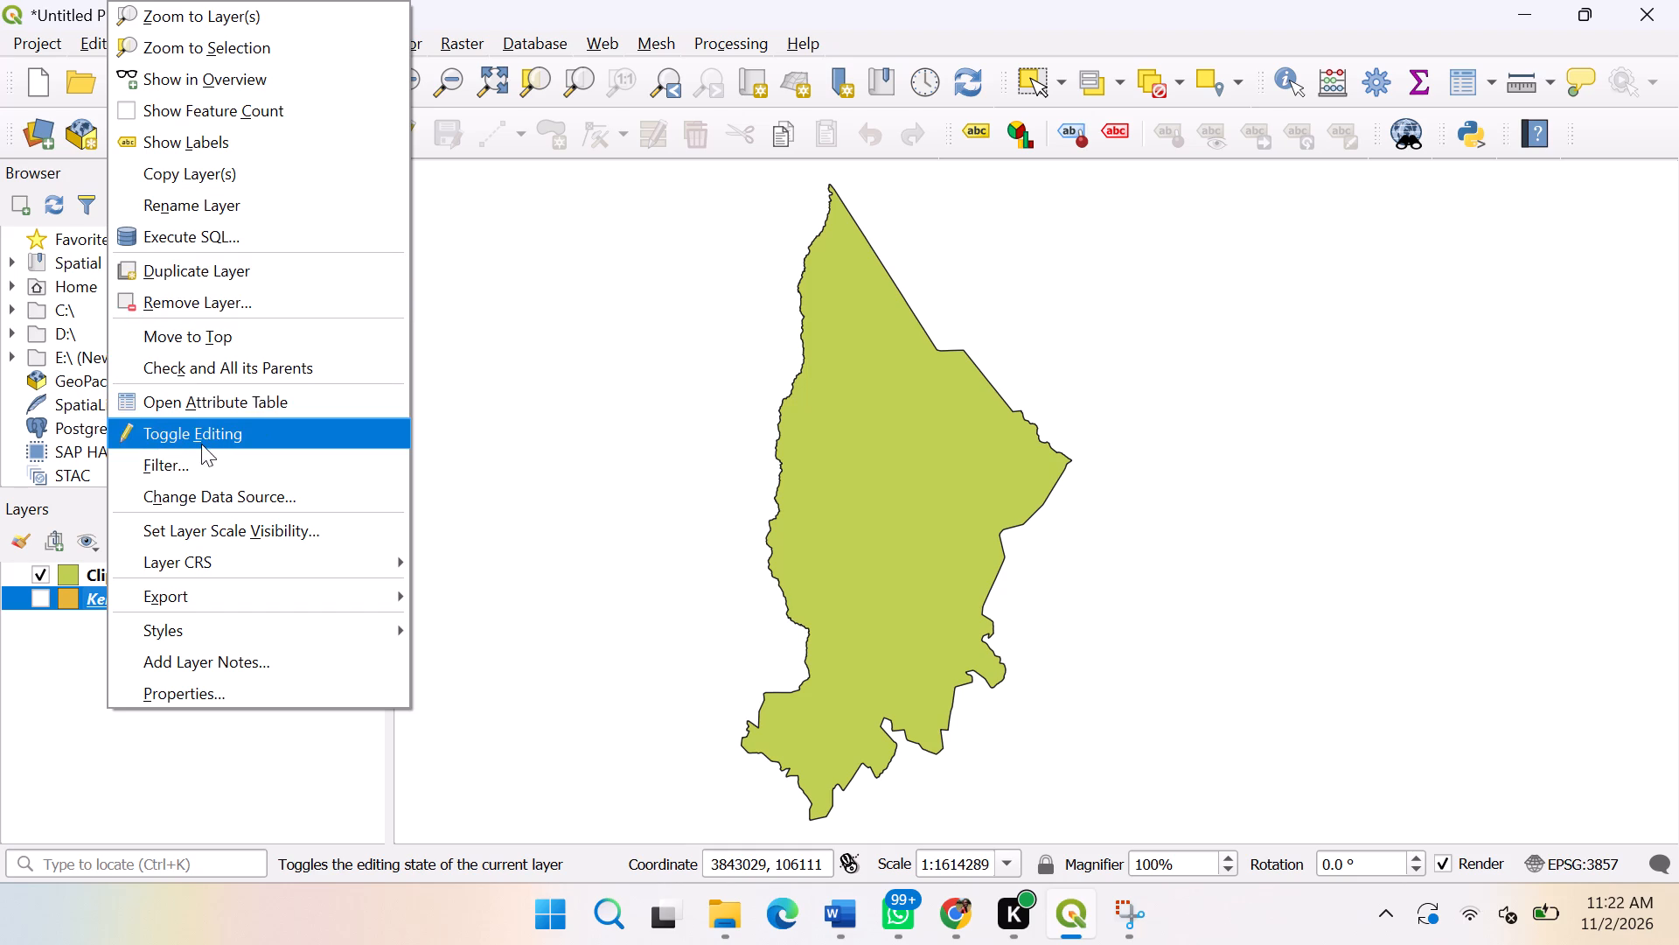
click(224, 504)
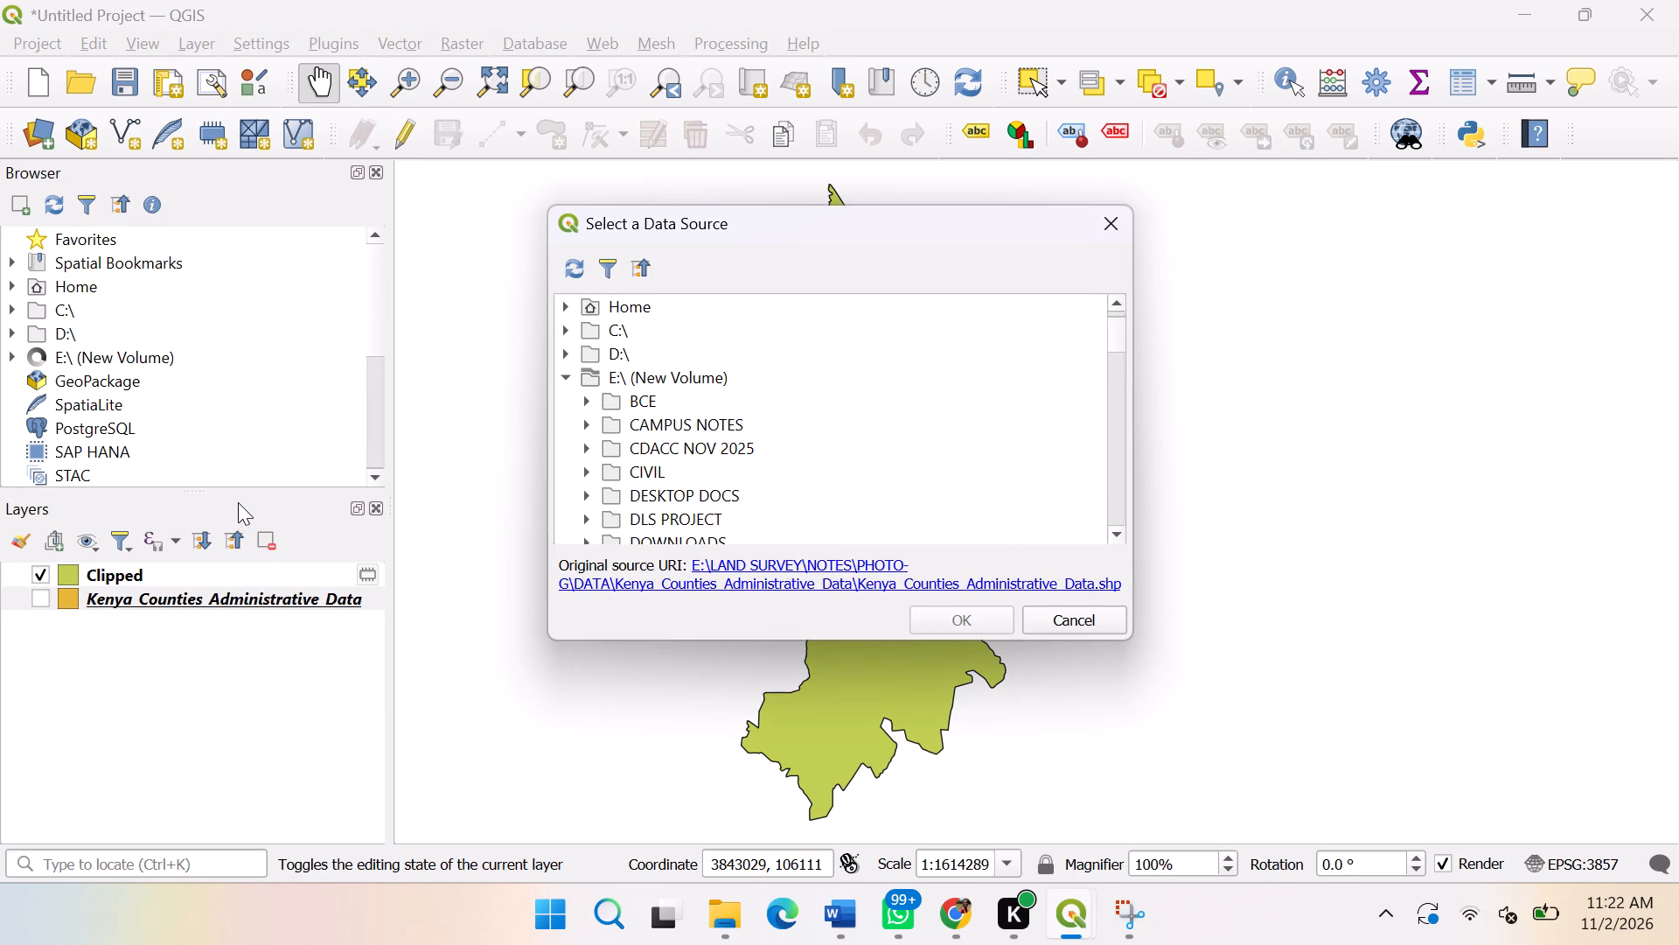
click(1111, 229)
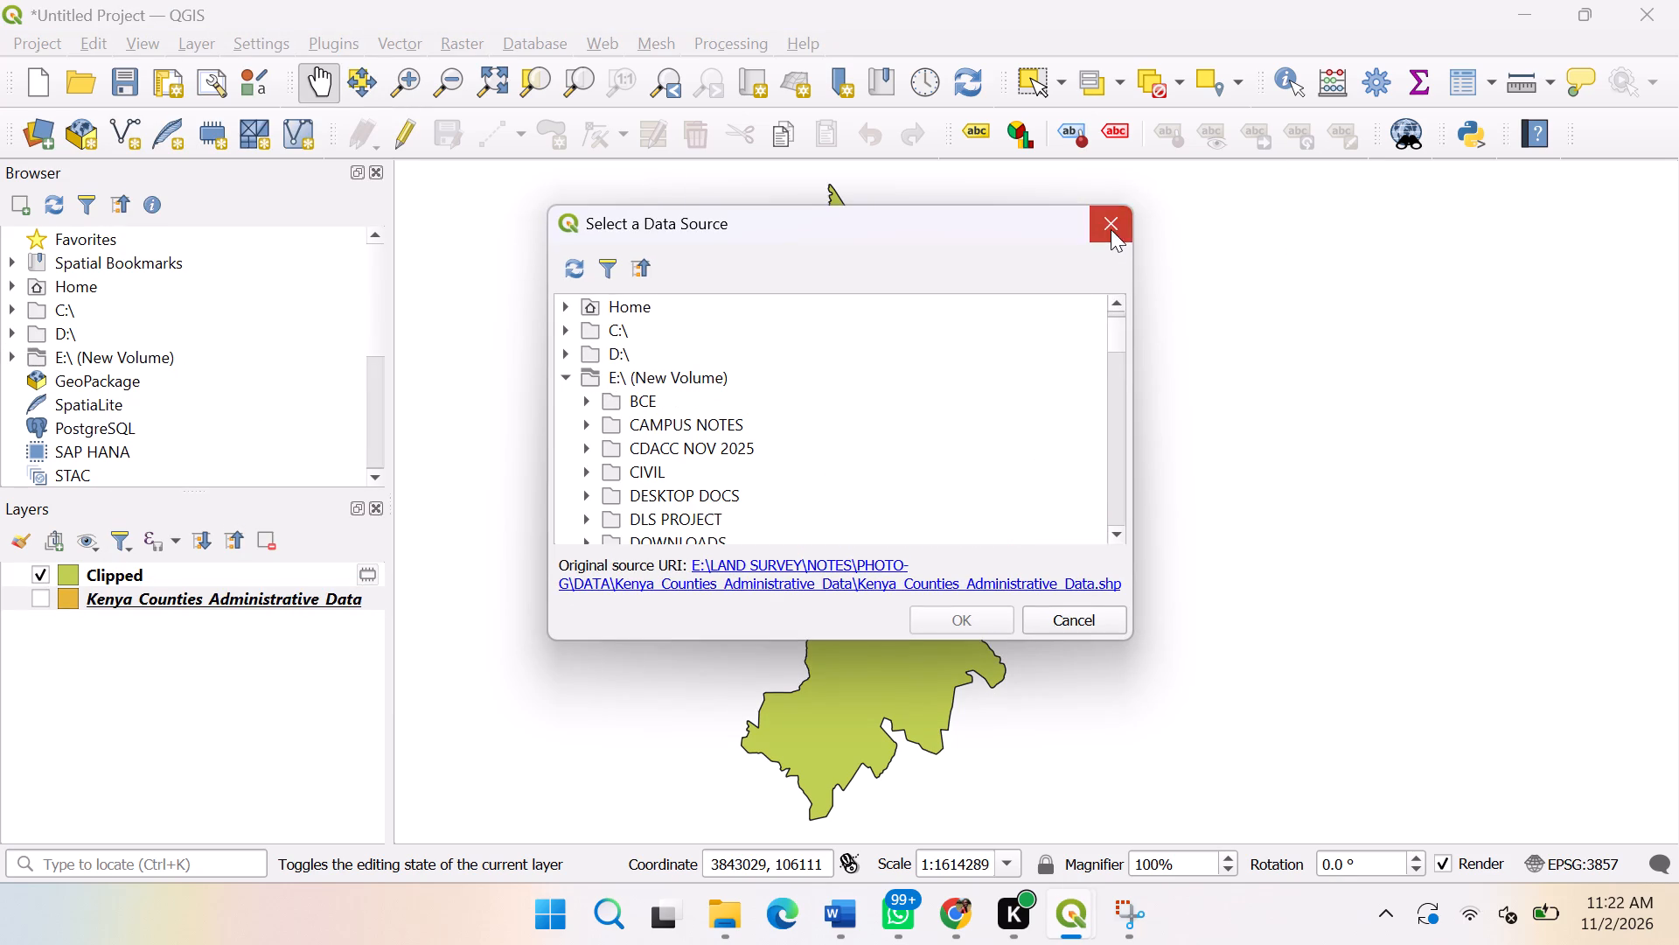
Turn on labels for the hidden Kenya_Counties_Administrative_Data layer.
right_click(229, 599)
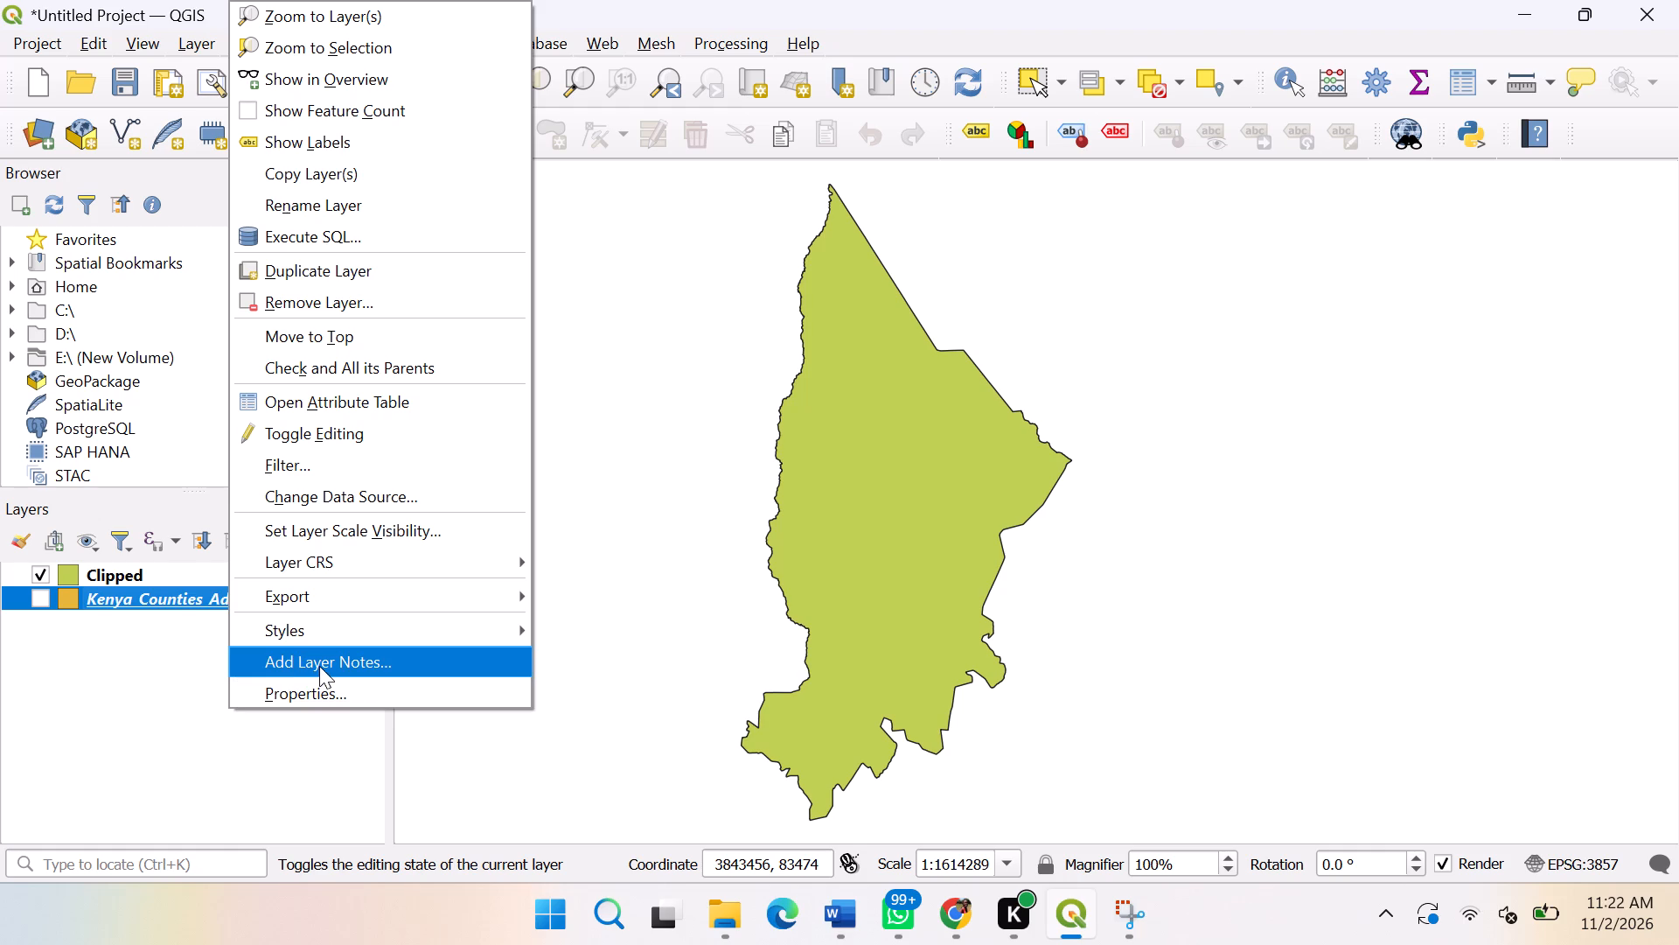
click(295, 138)
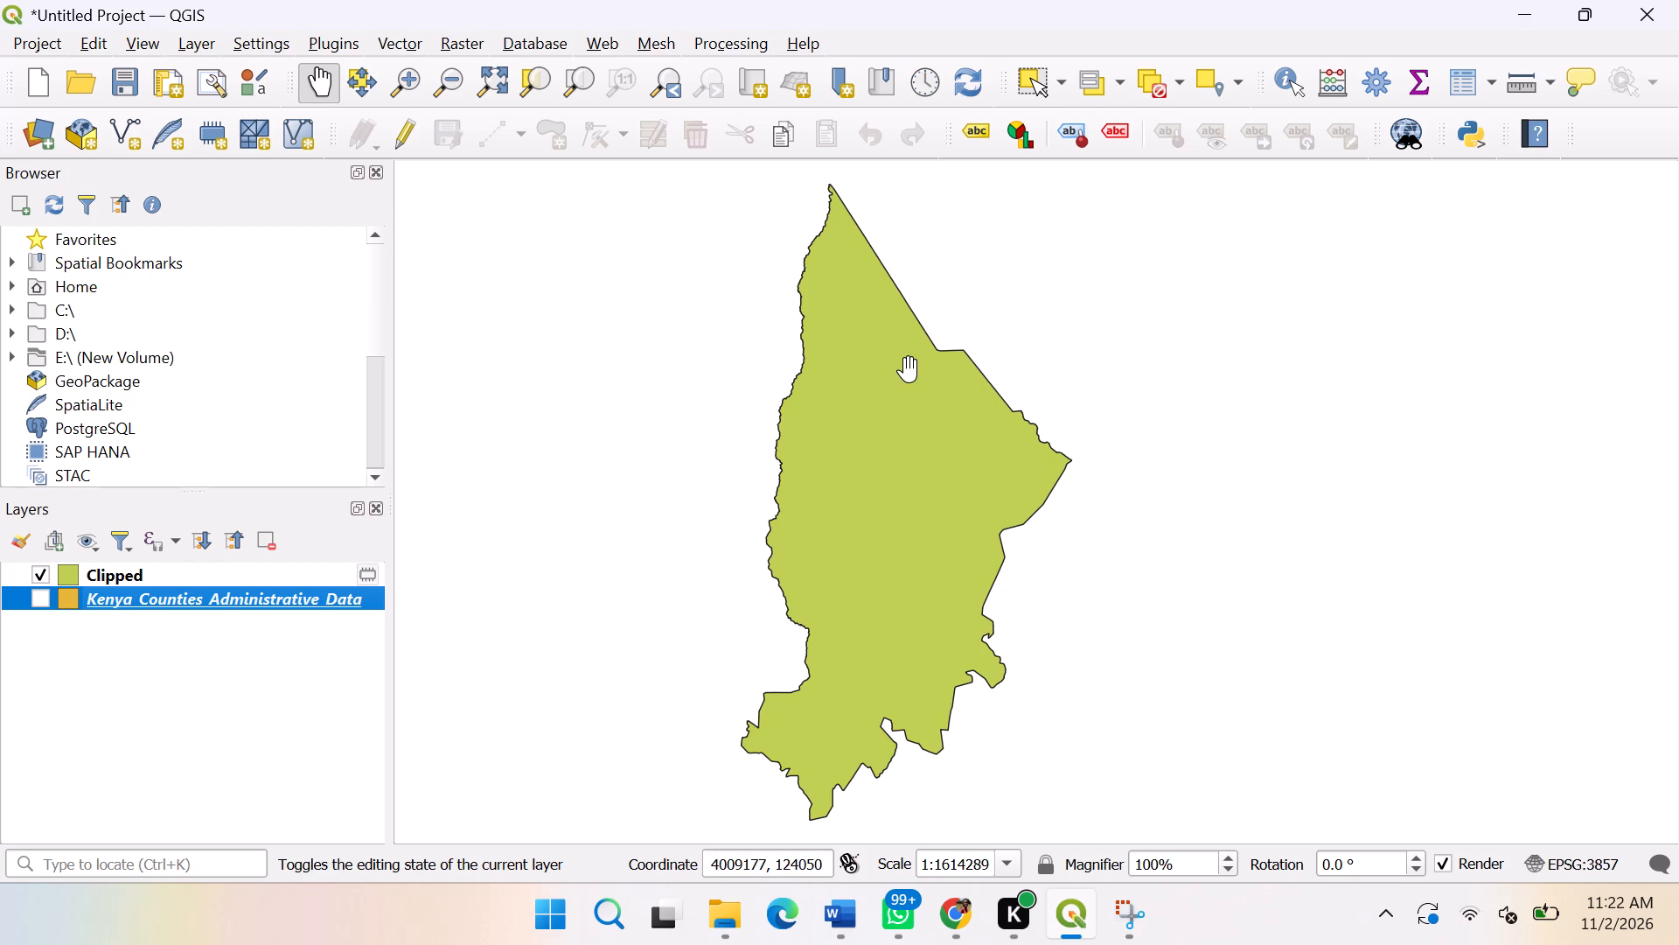
click(921, 409)
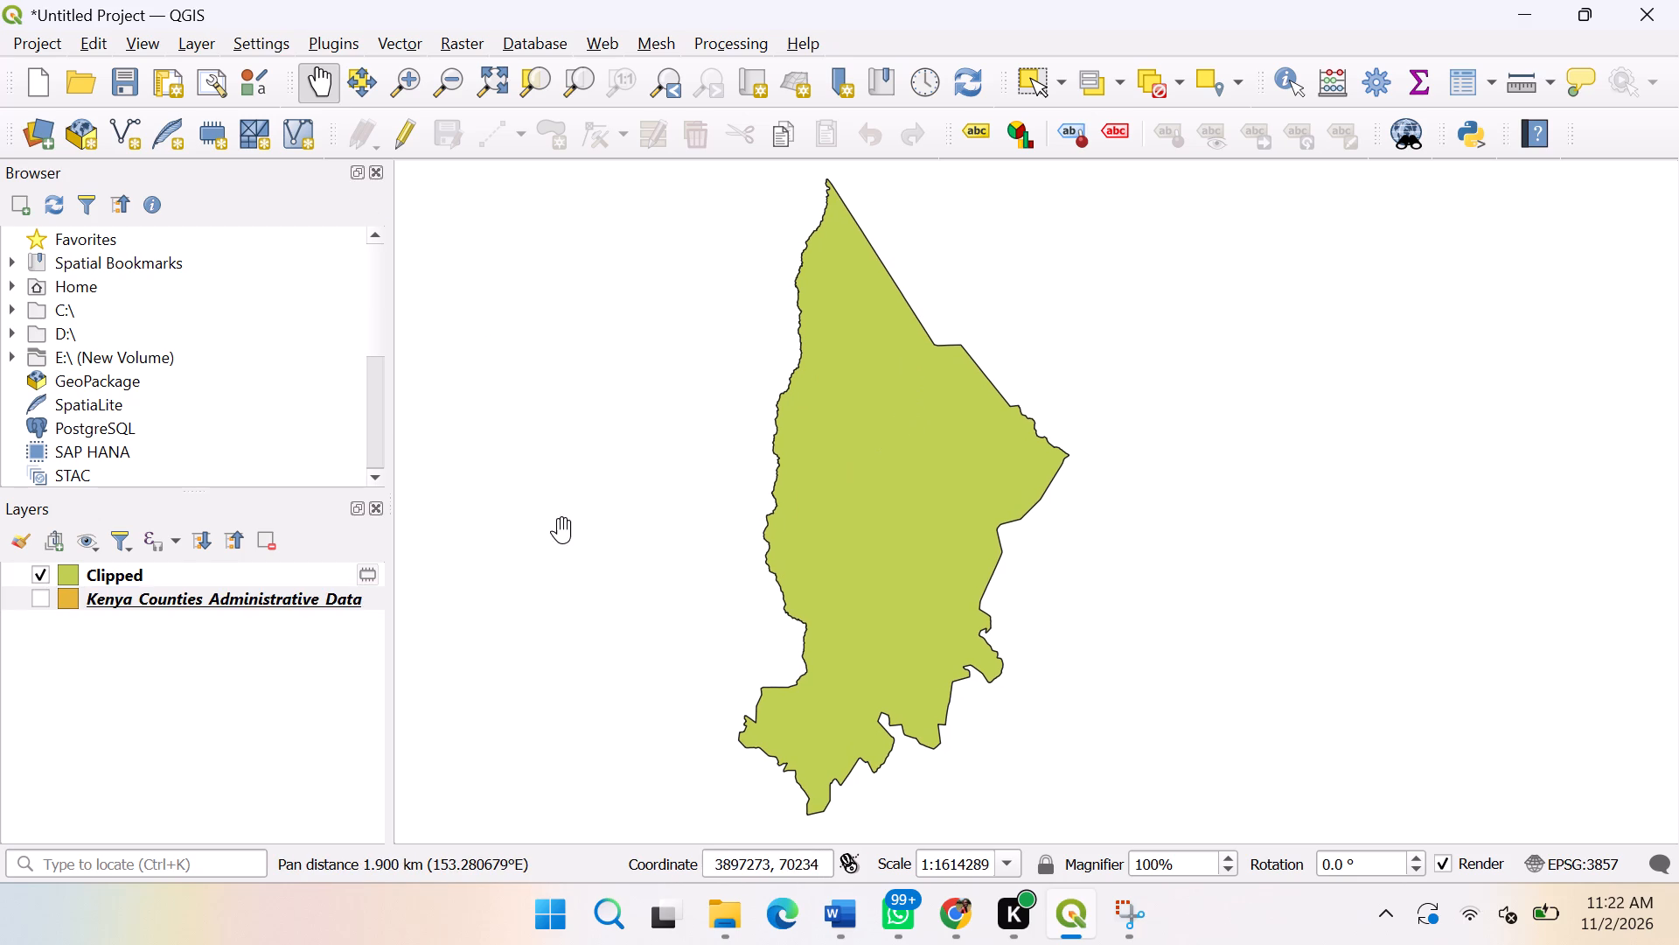
Show the feature count for the Kenya_Counties_Administrative_Data layer.
right_click(129, 604)
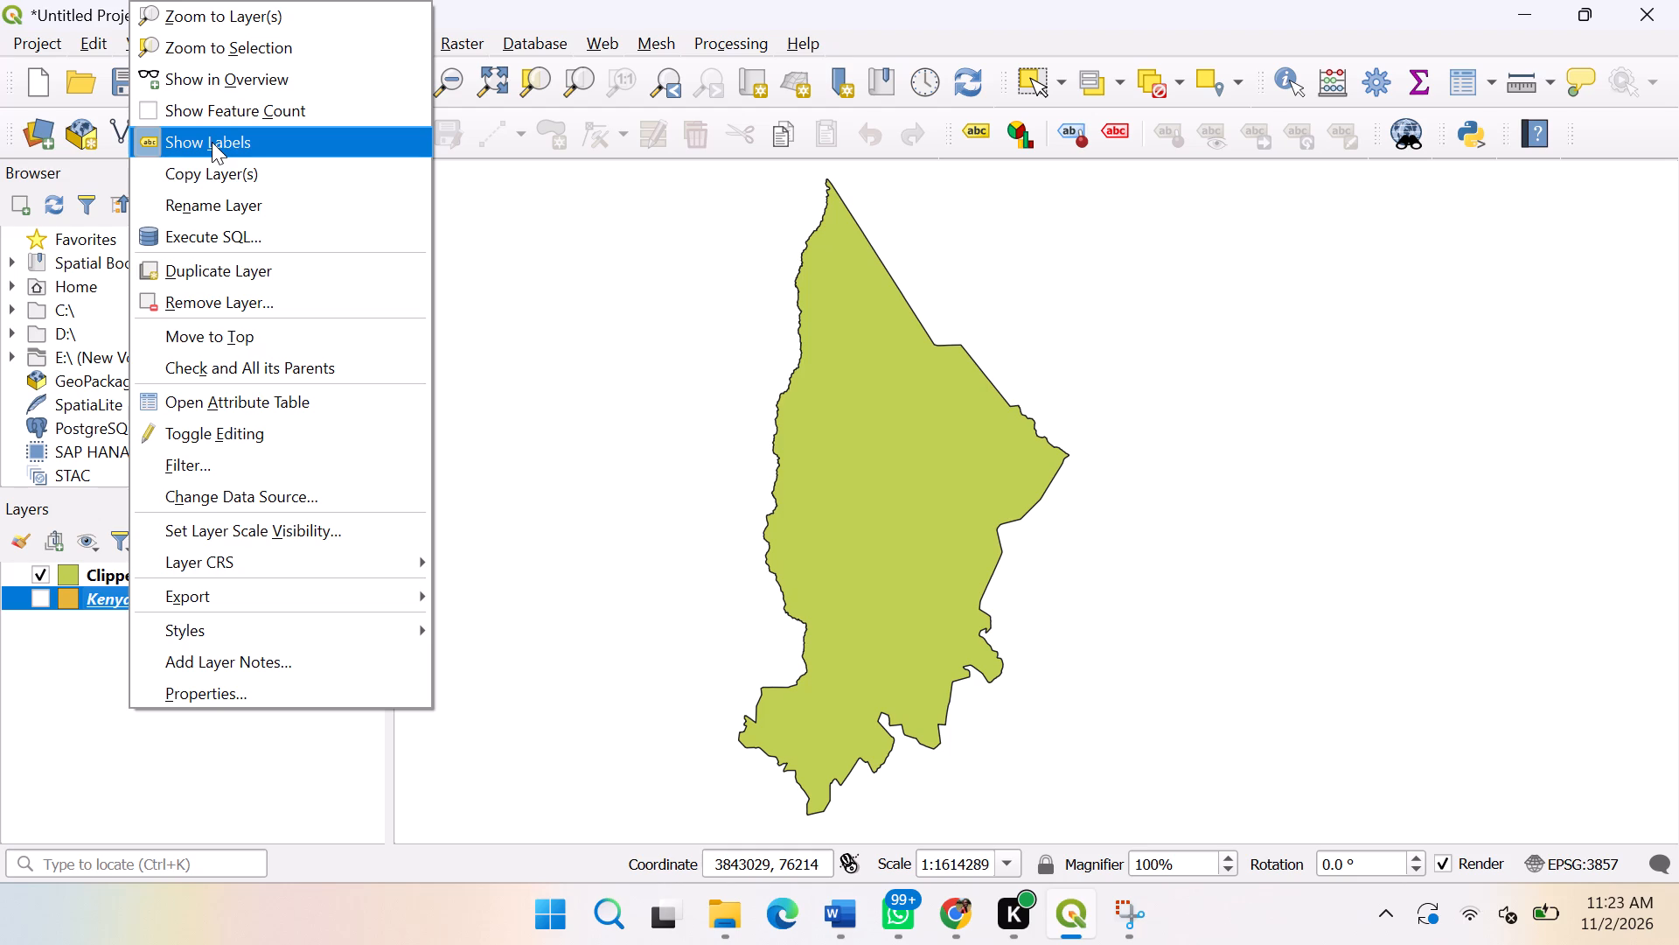
click(244, 114)
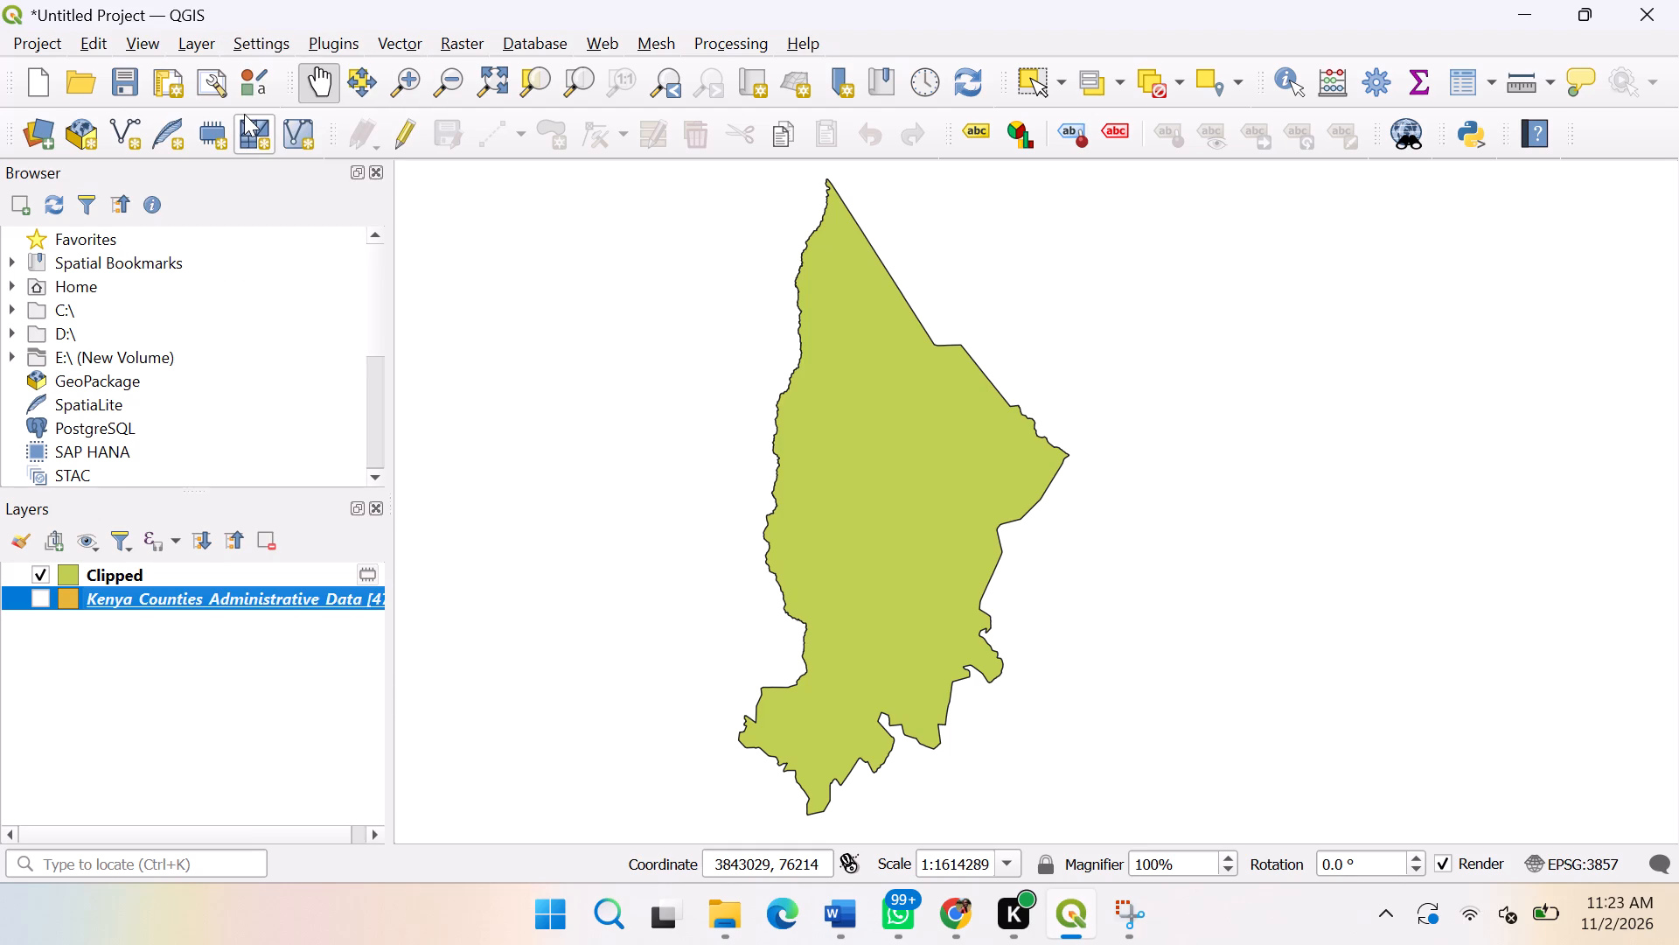
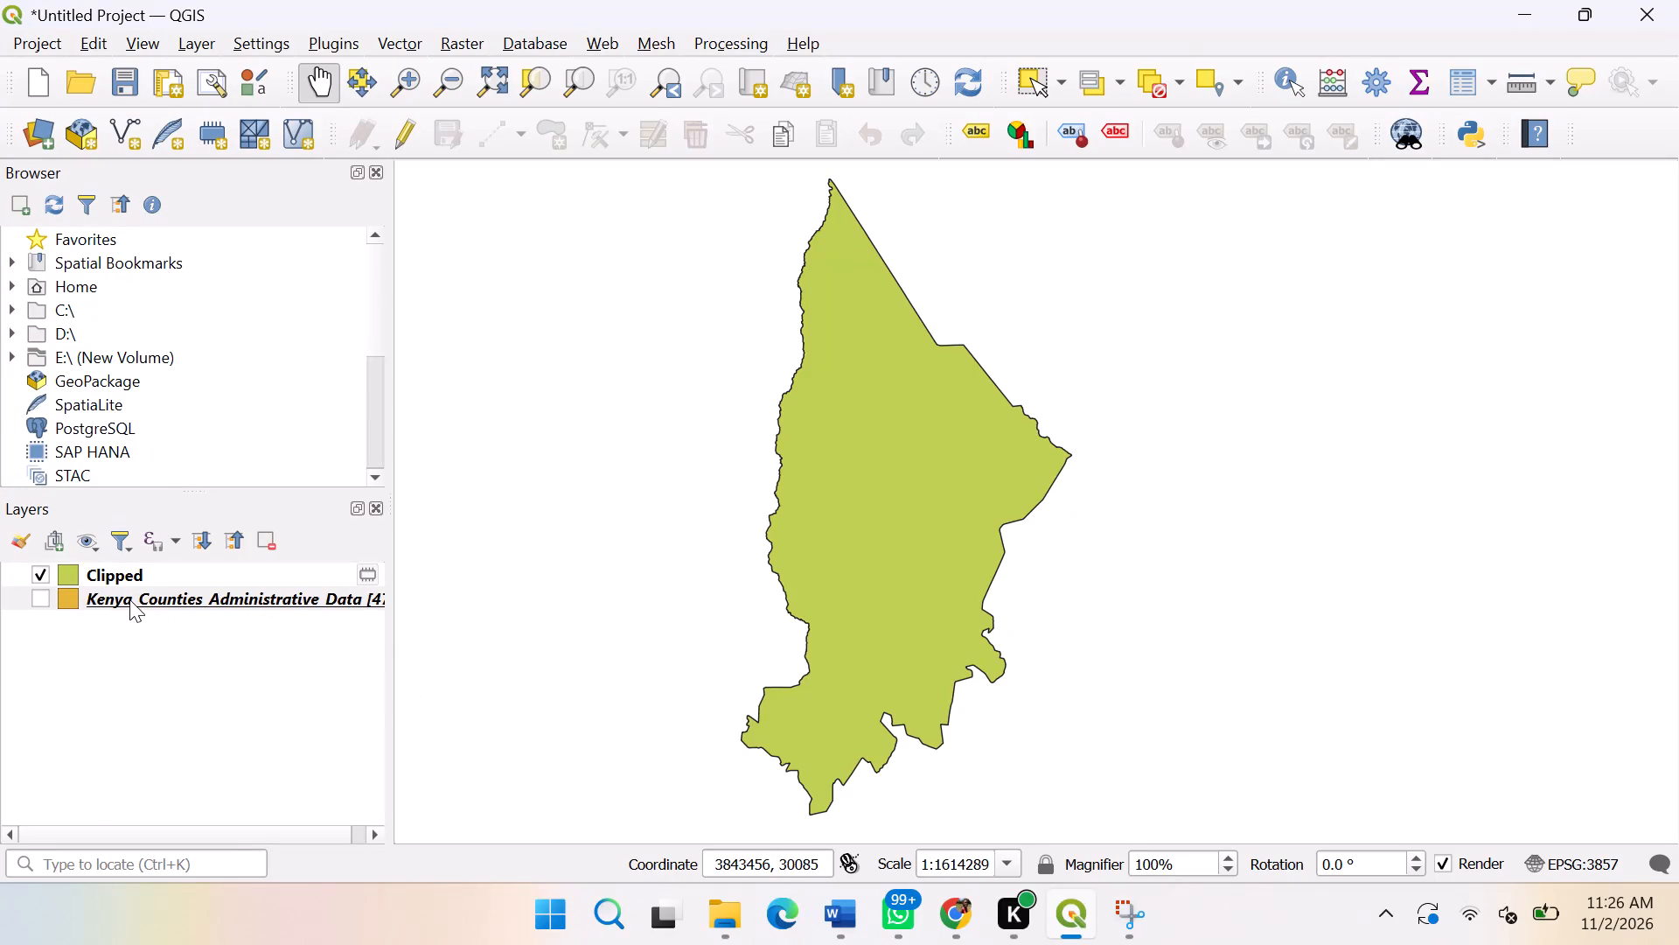
Make the hidden Kenya_Counties_Administrative_Data layer visible on the map.
click(32, 602)
Open the label properties of the Kenya_Counties_Administrative_Data layer and keep Single Labels as the labelling mode.
right_click(105, 598)
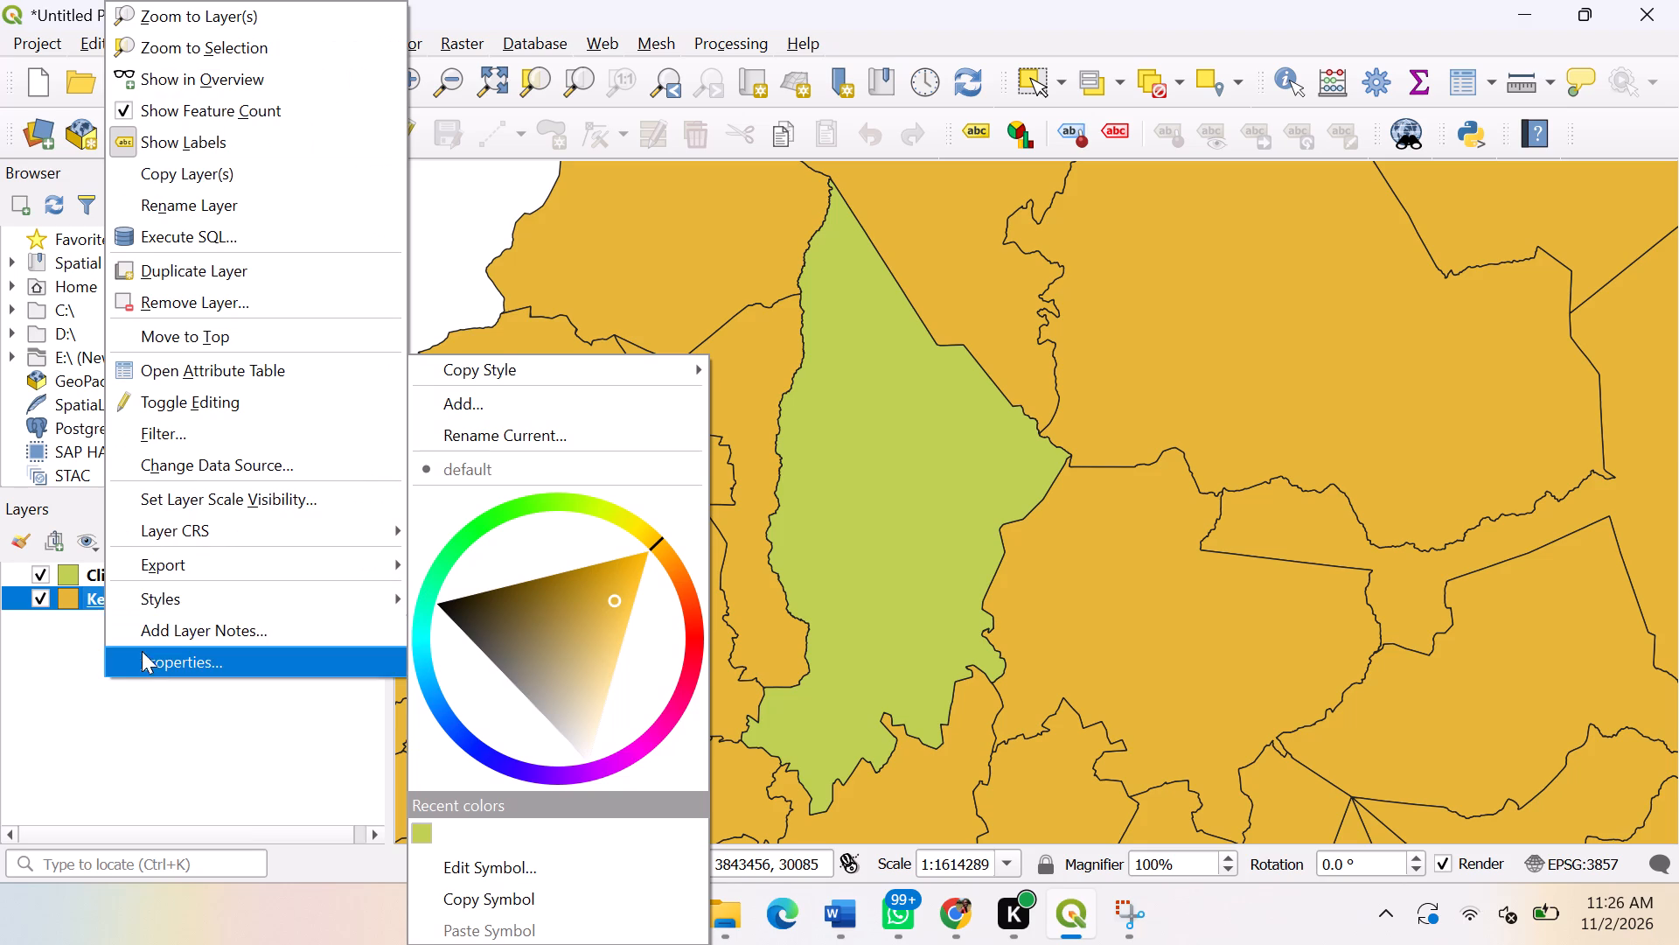
click(146, 661)
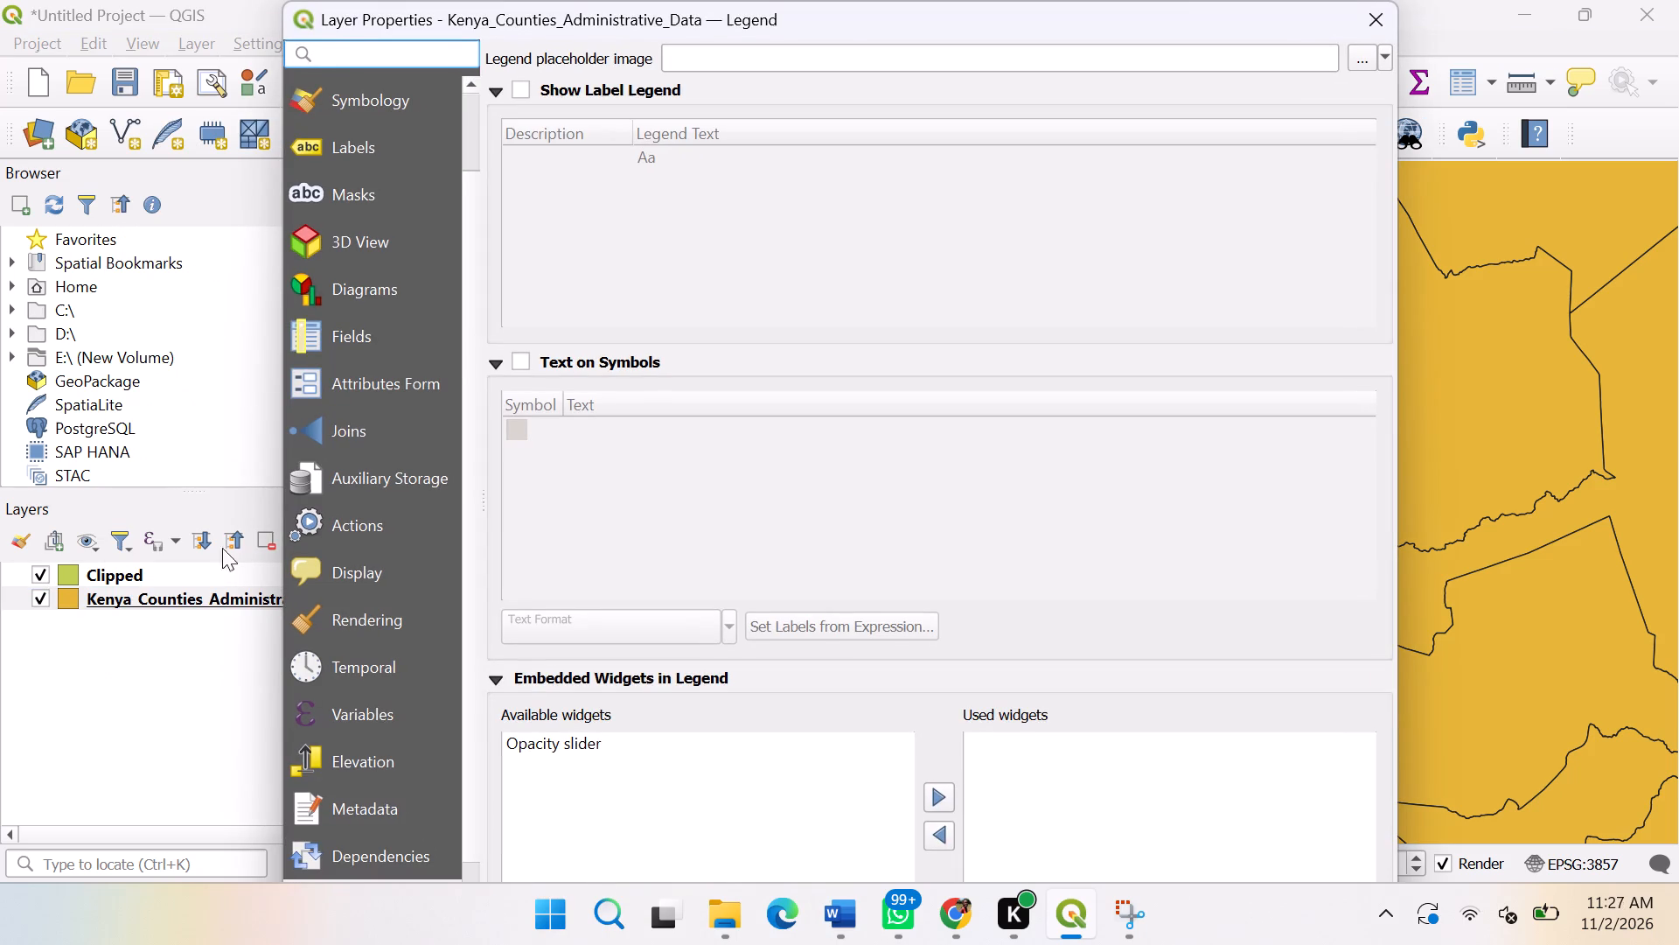
click(347, 150)
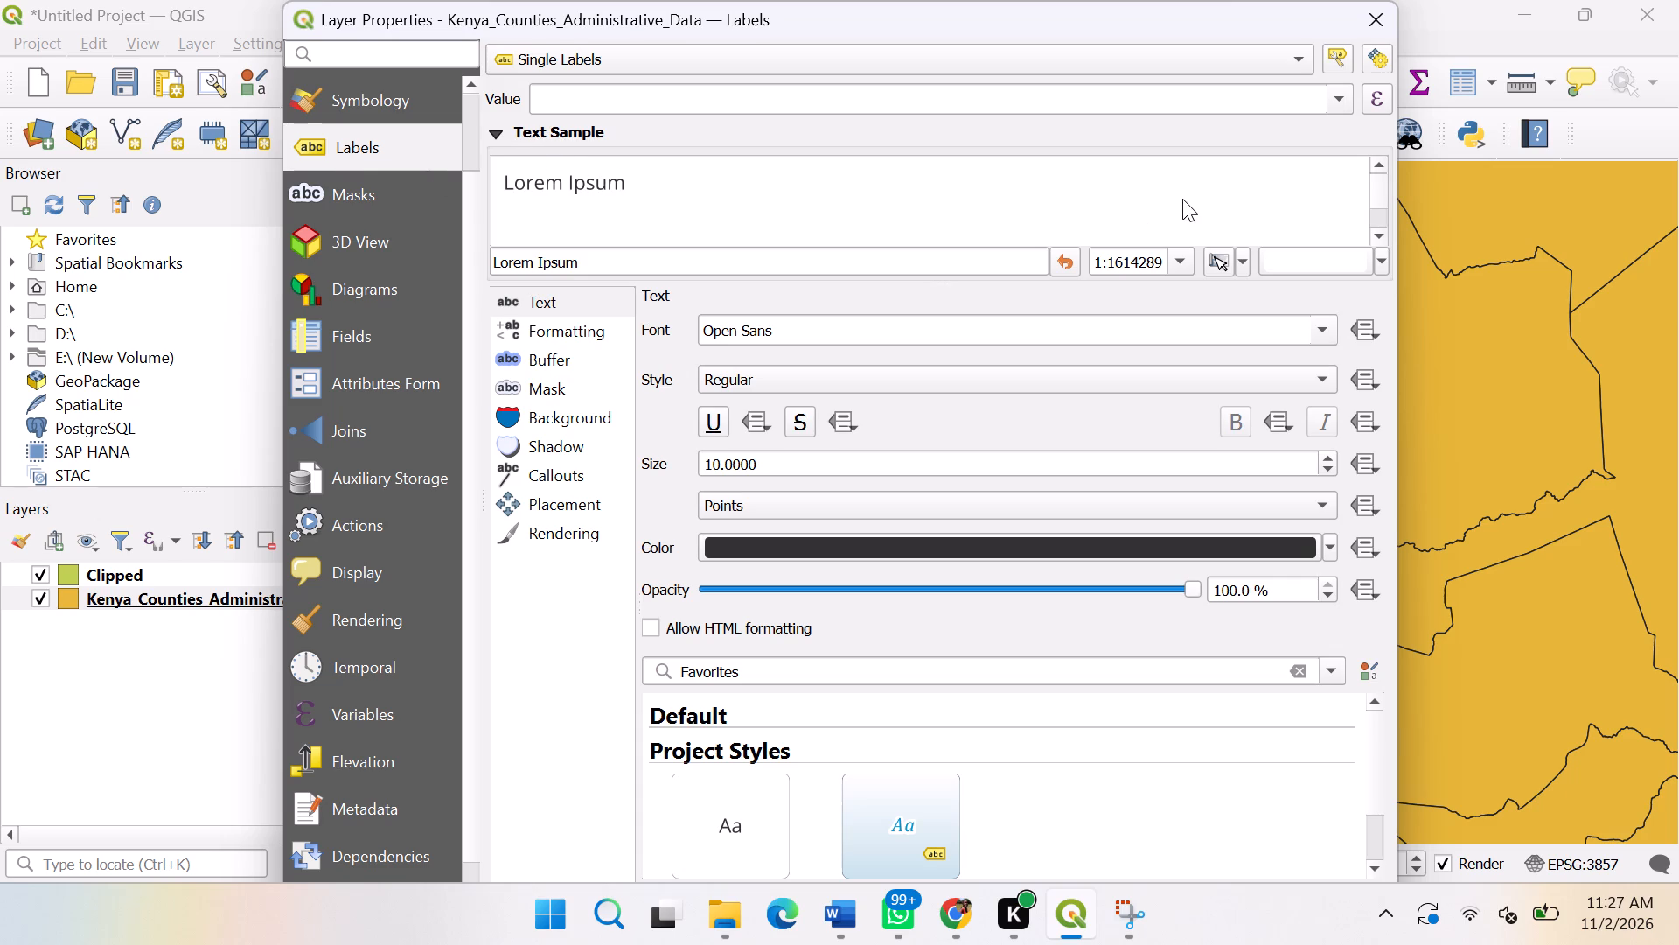
click(1299, 60)
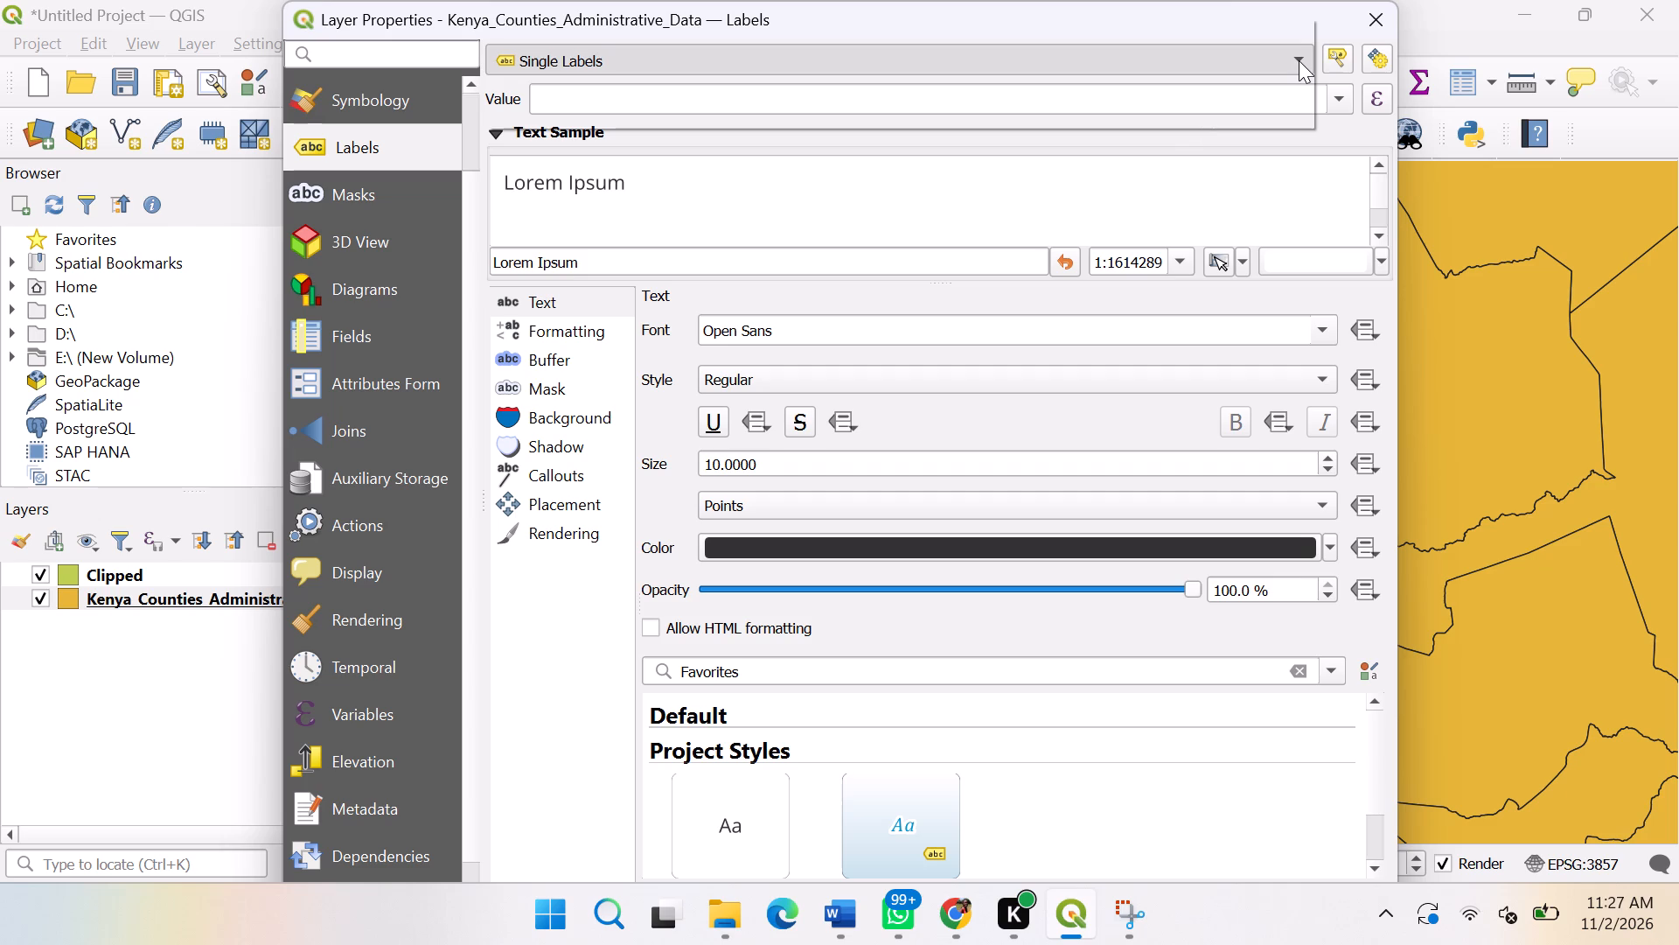
click(1299, 60)
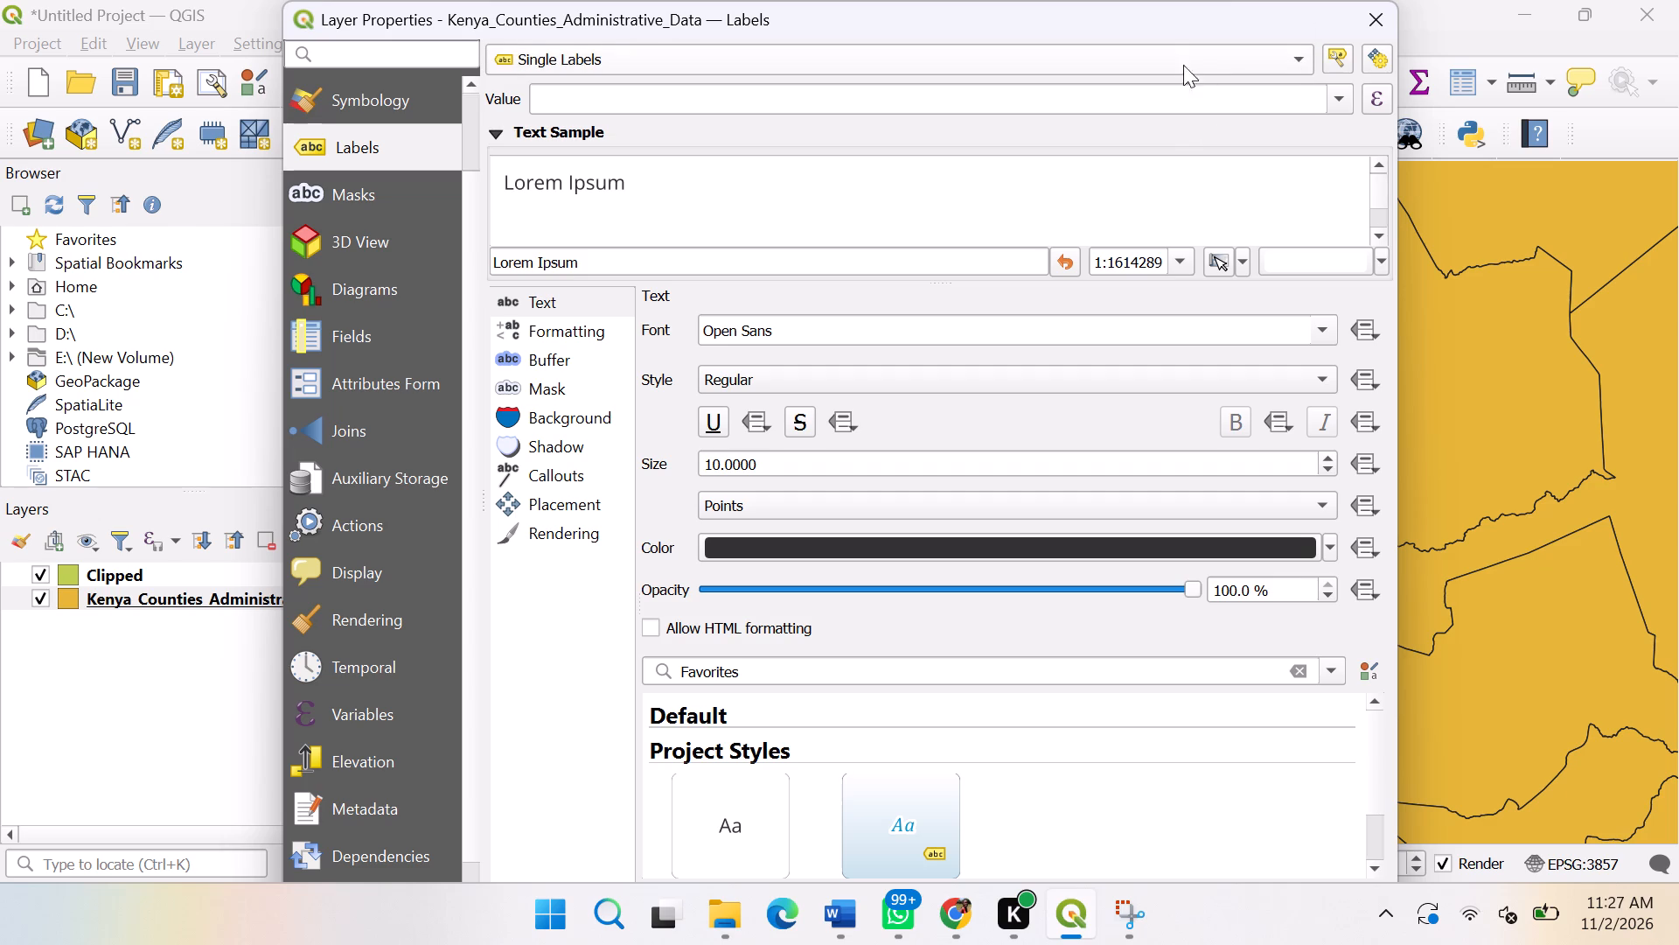
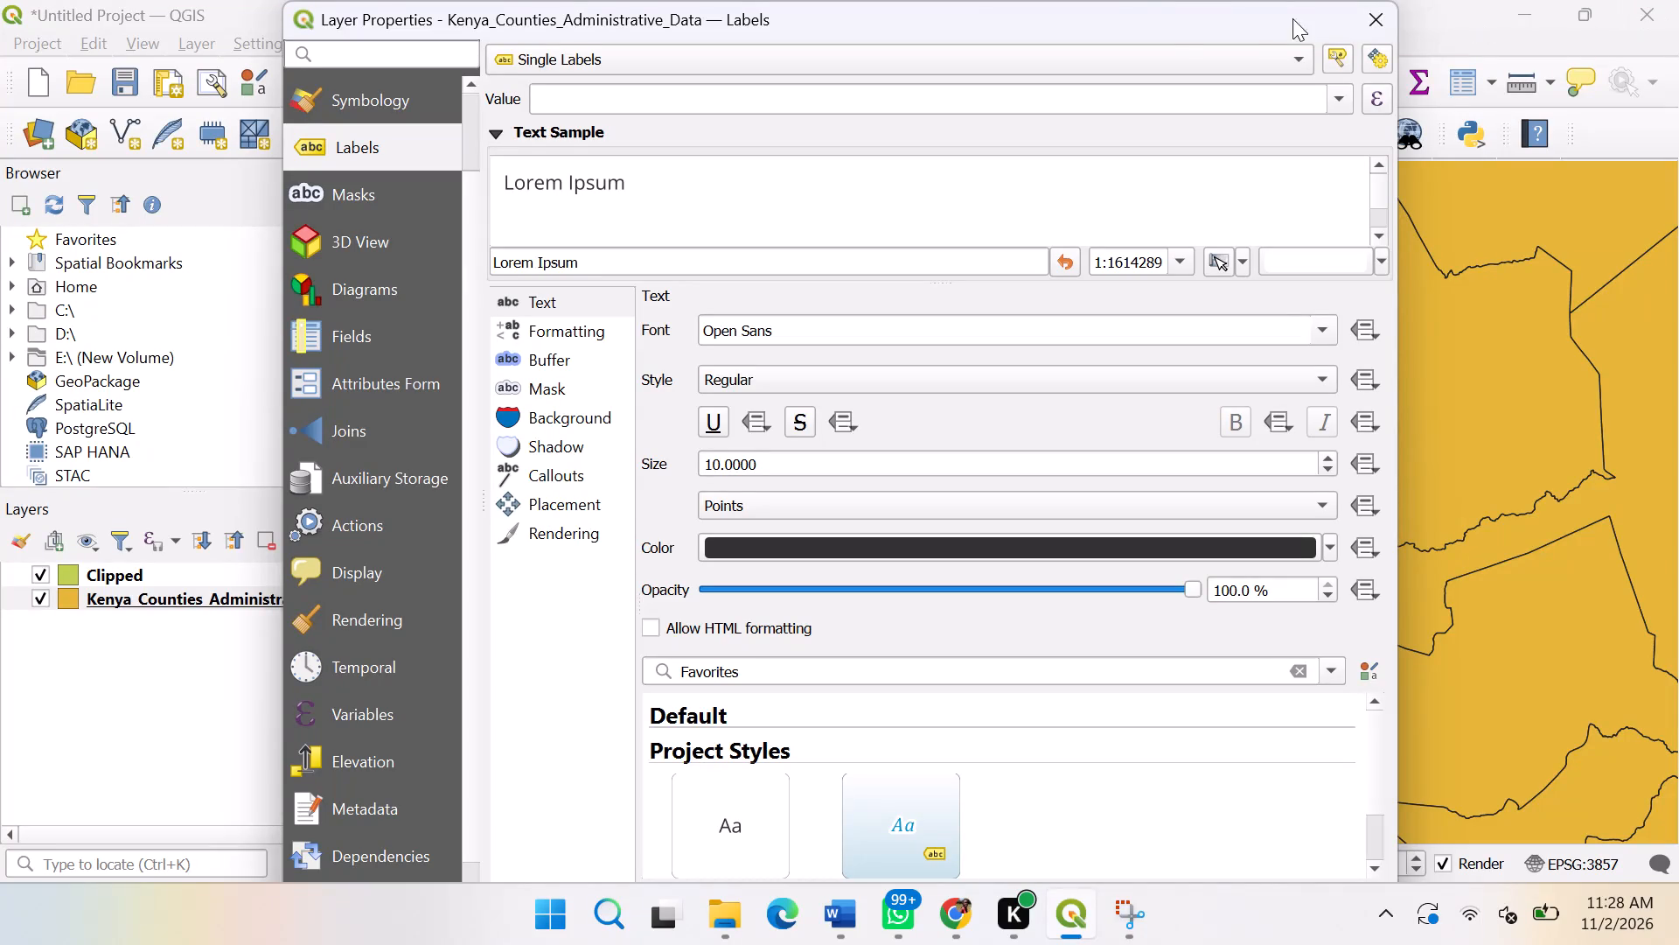
Close the layer properties of Kenya_Counties_Administrative_Data and return to the map.
click(1359, 23)
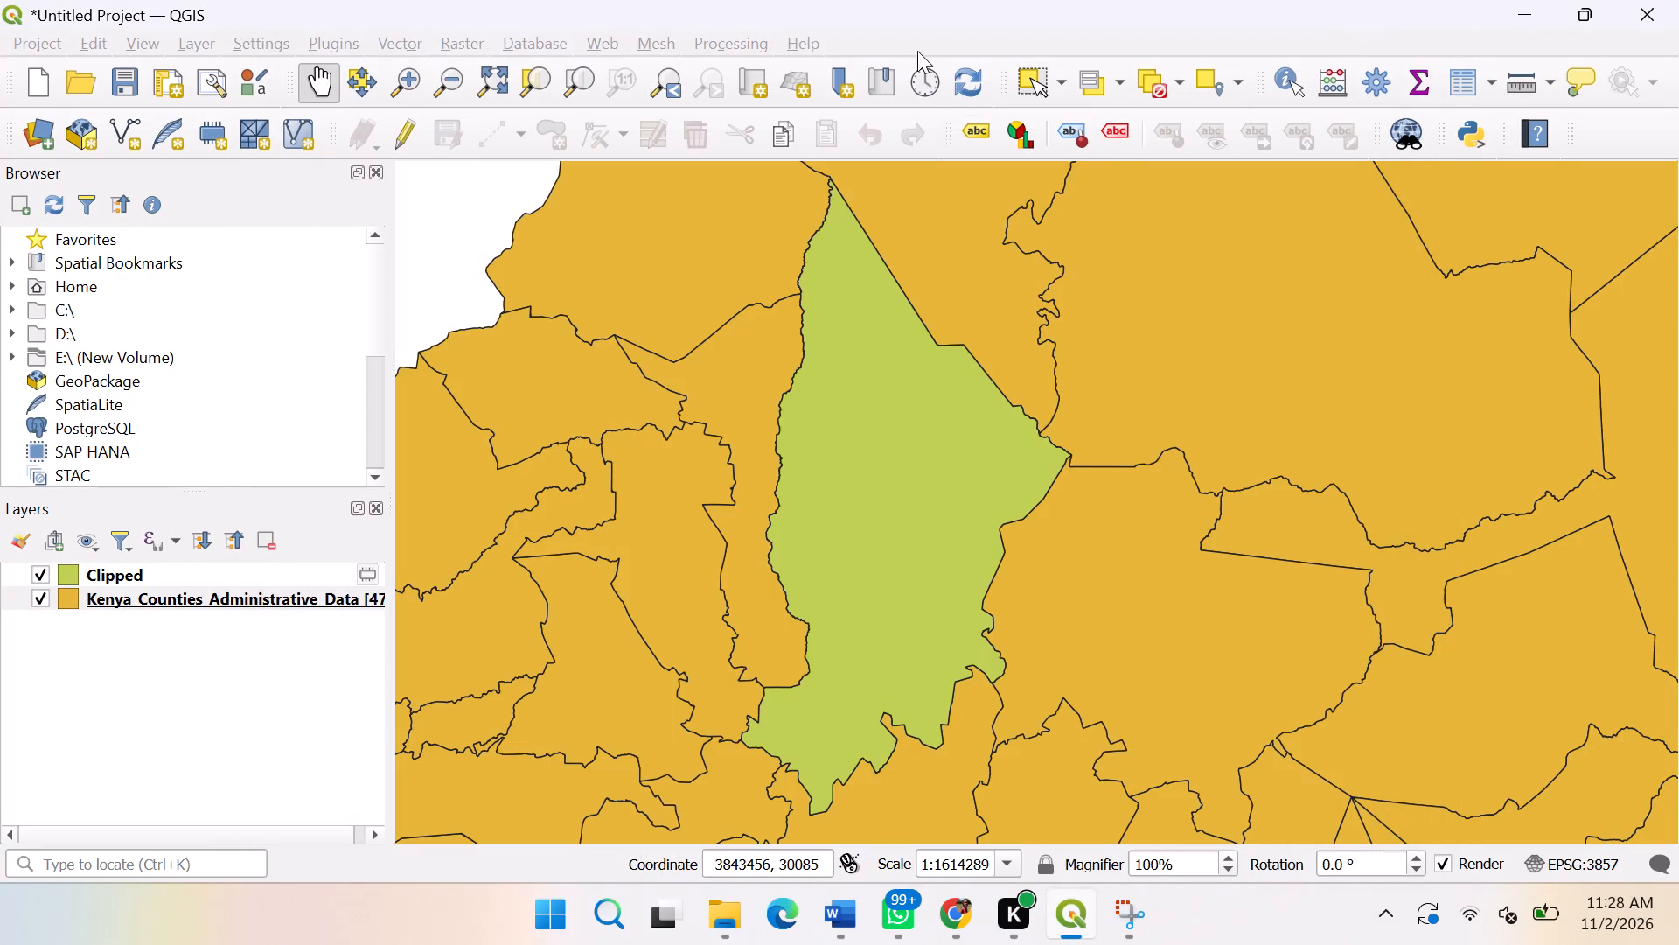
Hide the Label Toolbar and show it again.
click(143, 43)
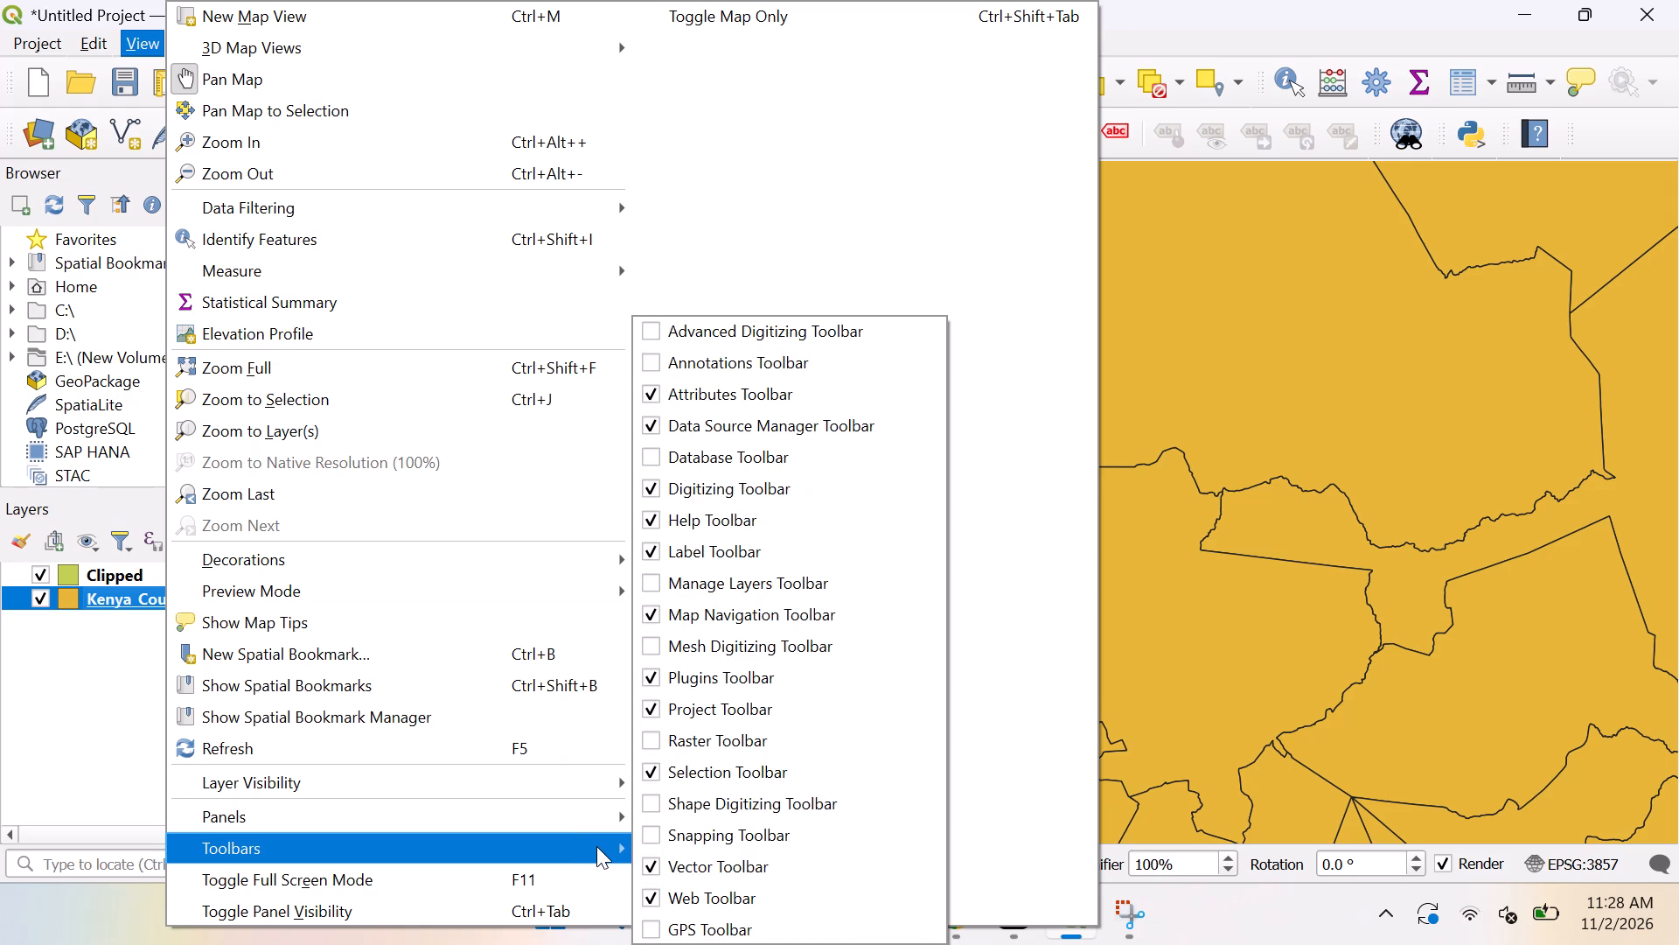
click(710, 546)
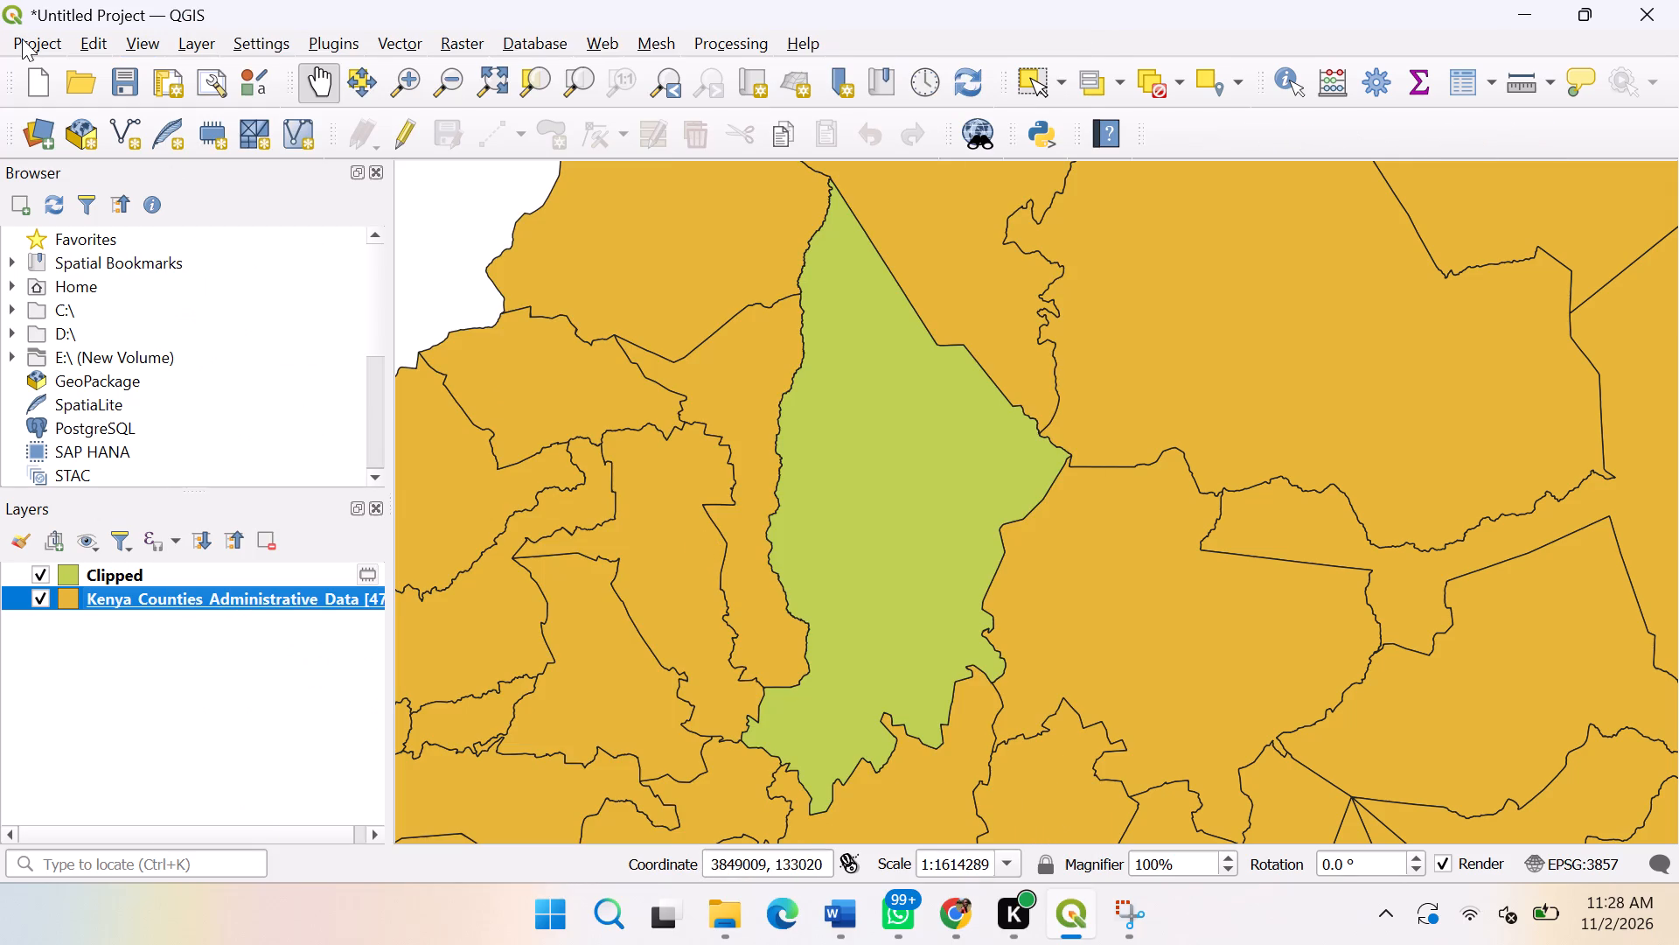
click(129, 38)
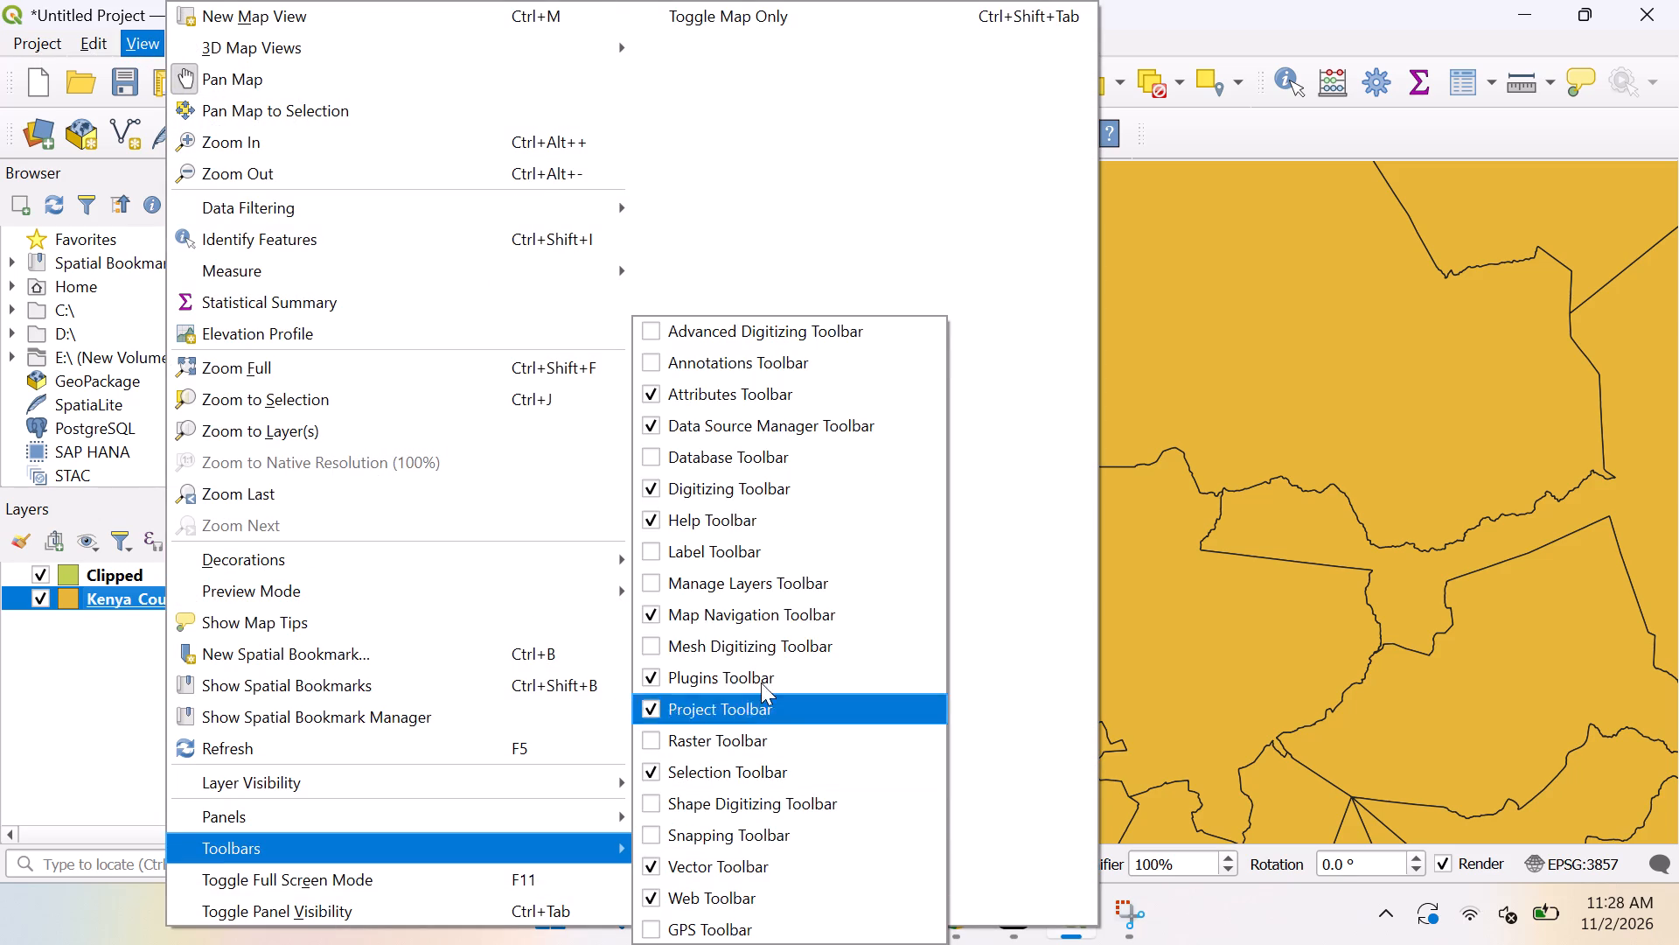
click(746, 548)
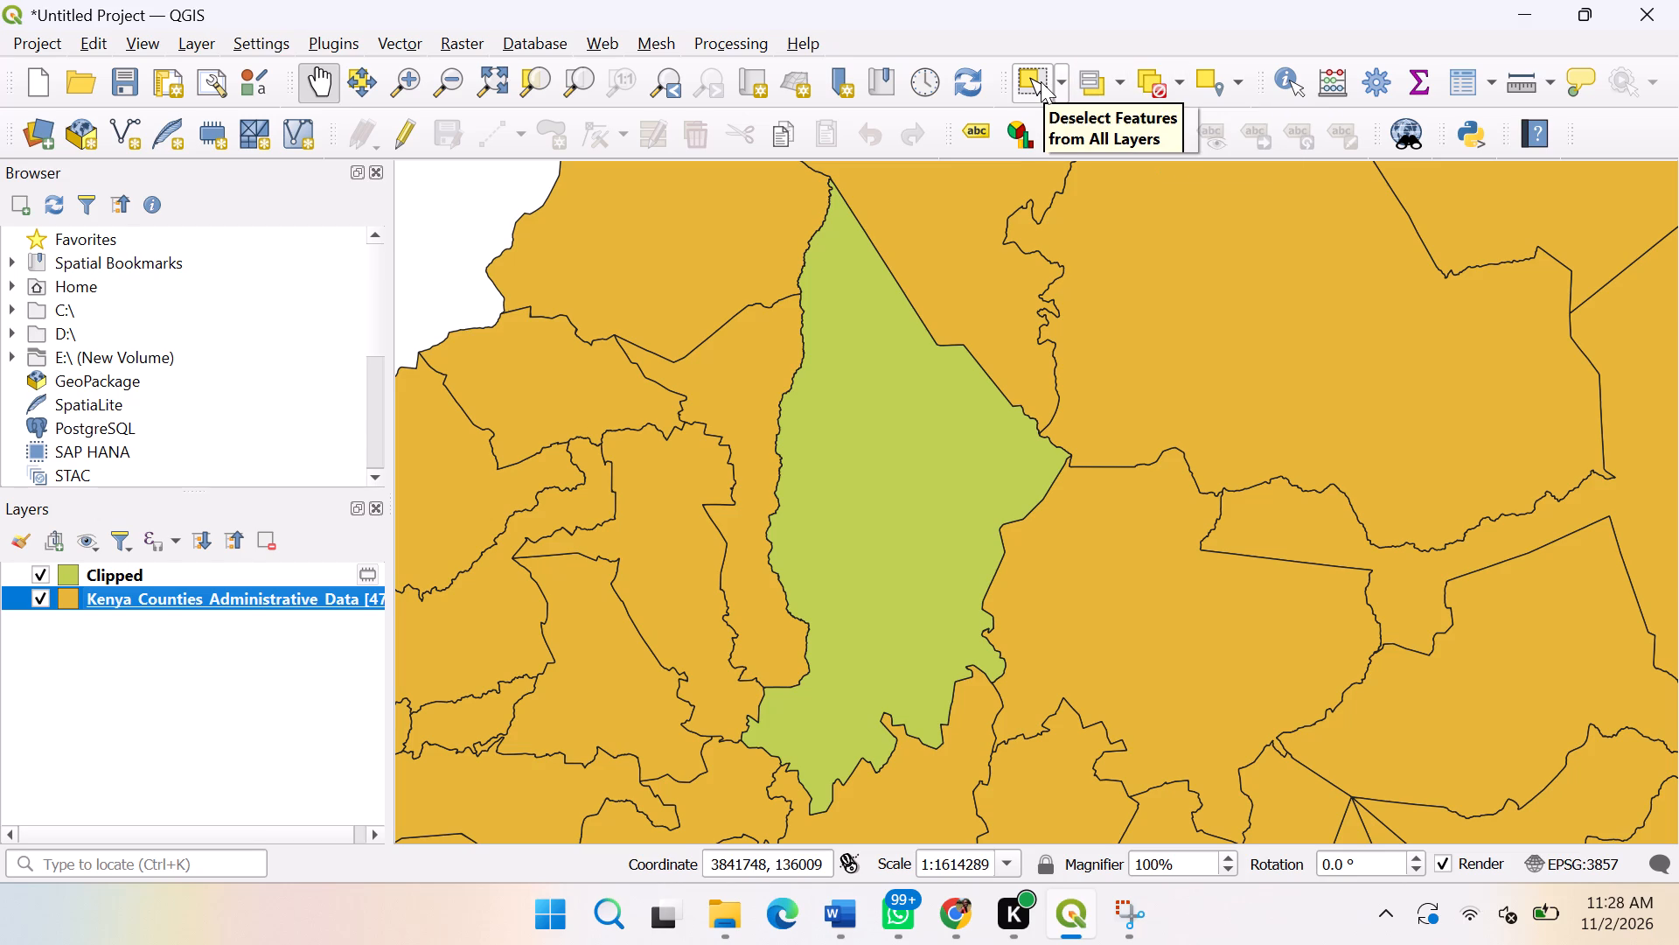
Open the labelling options of the Kenya_Counties_Administrative_Data layer as a floating styling window and review its layer and labelling mode choices.
click(976, 130)
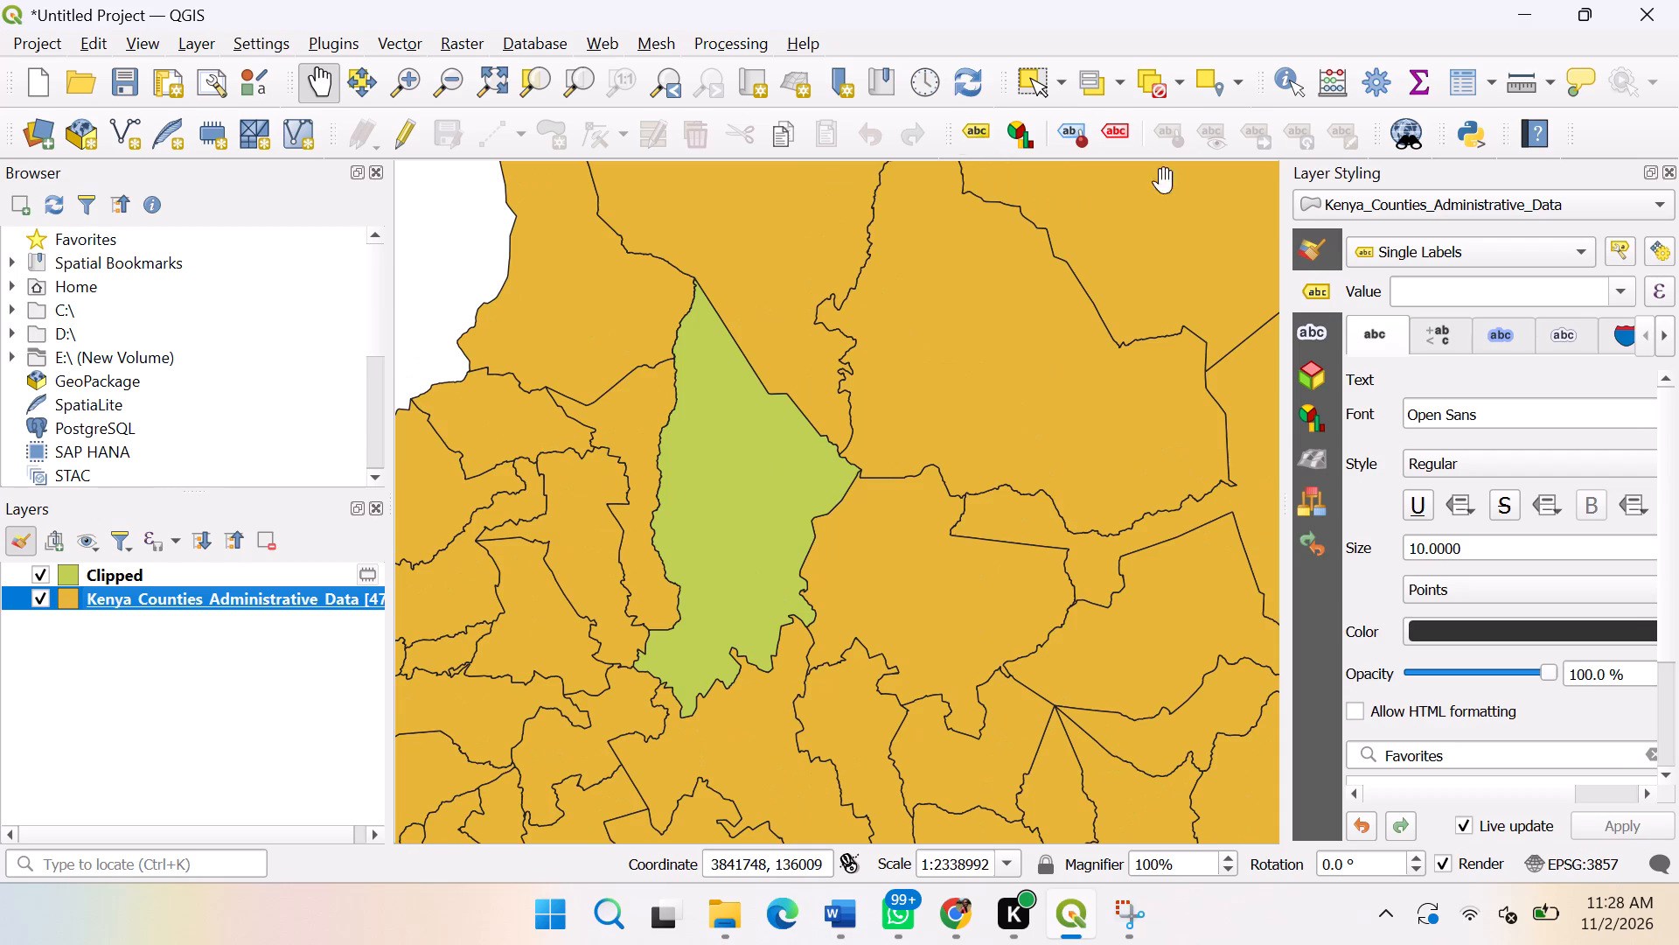
drag(1439, 169, 1180, 115)
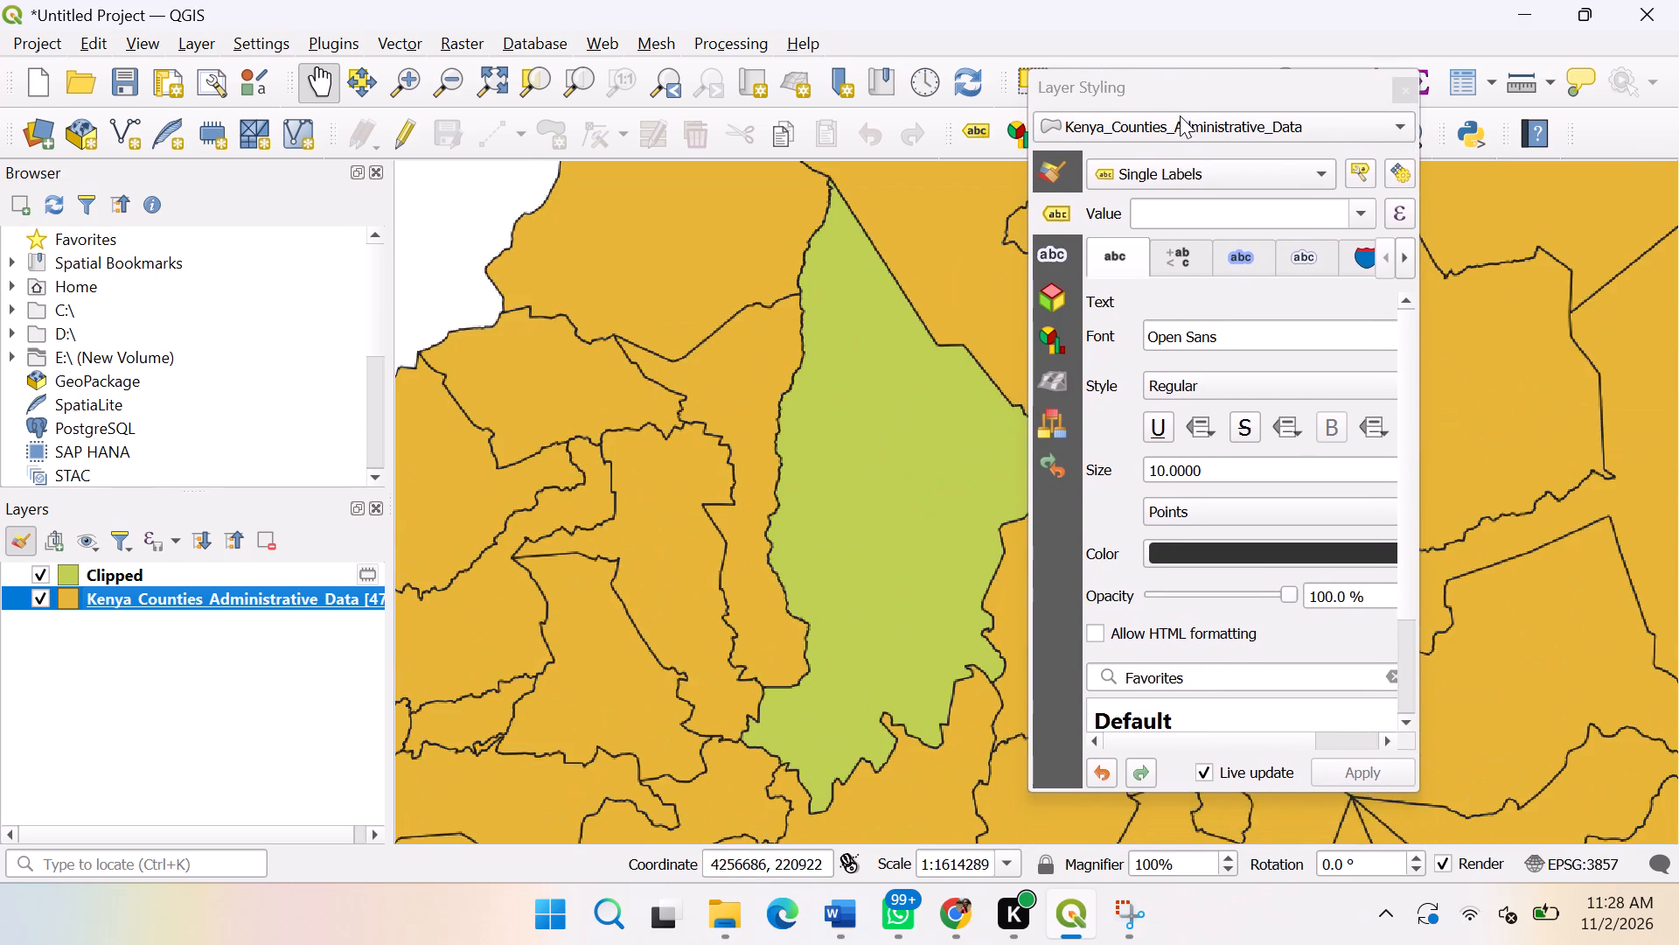
drag(1180, 115, 1179, 105)
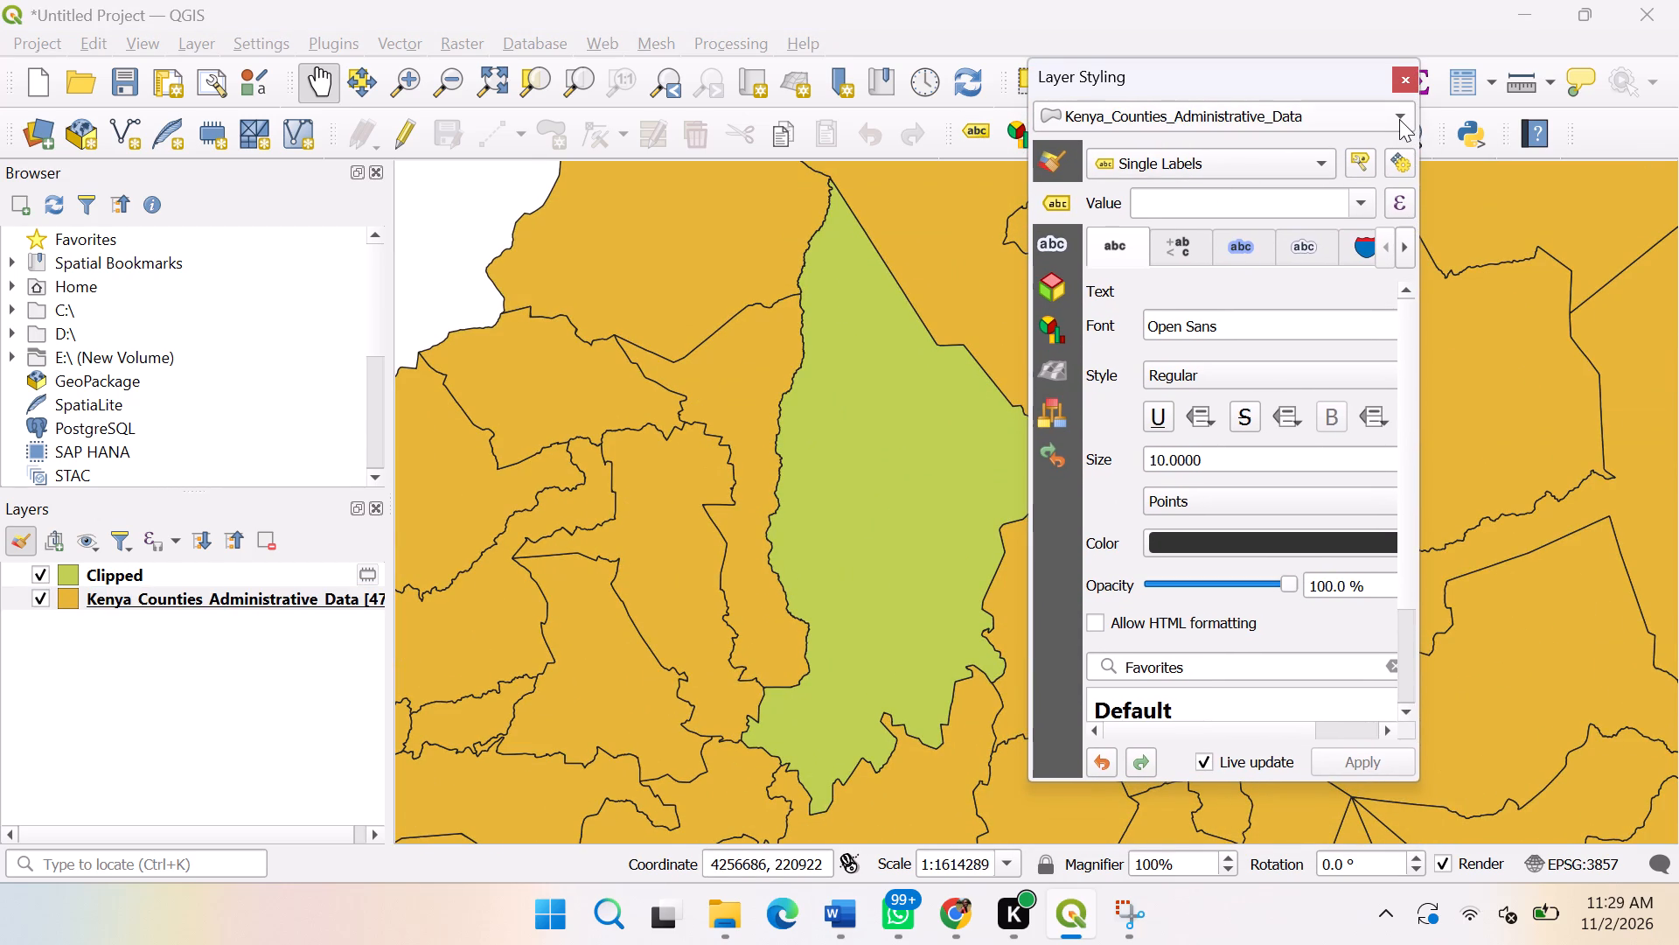
click(1404, 122)
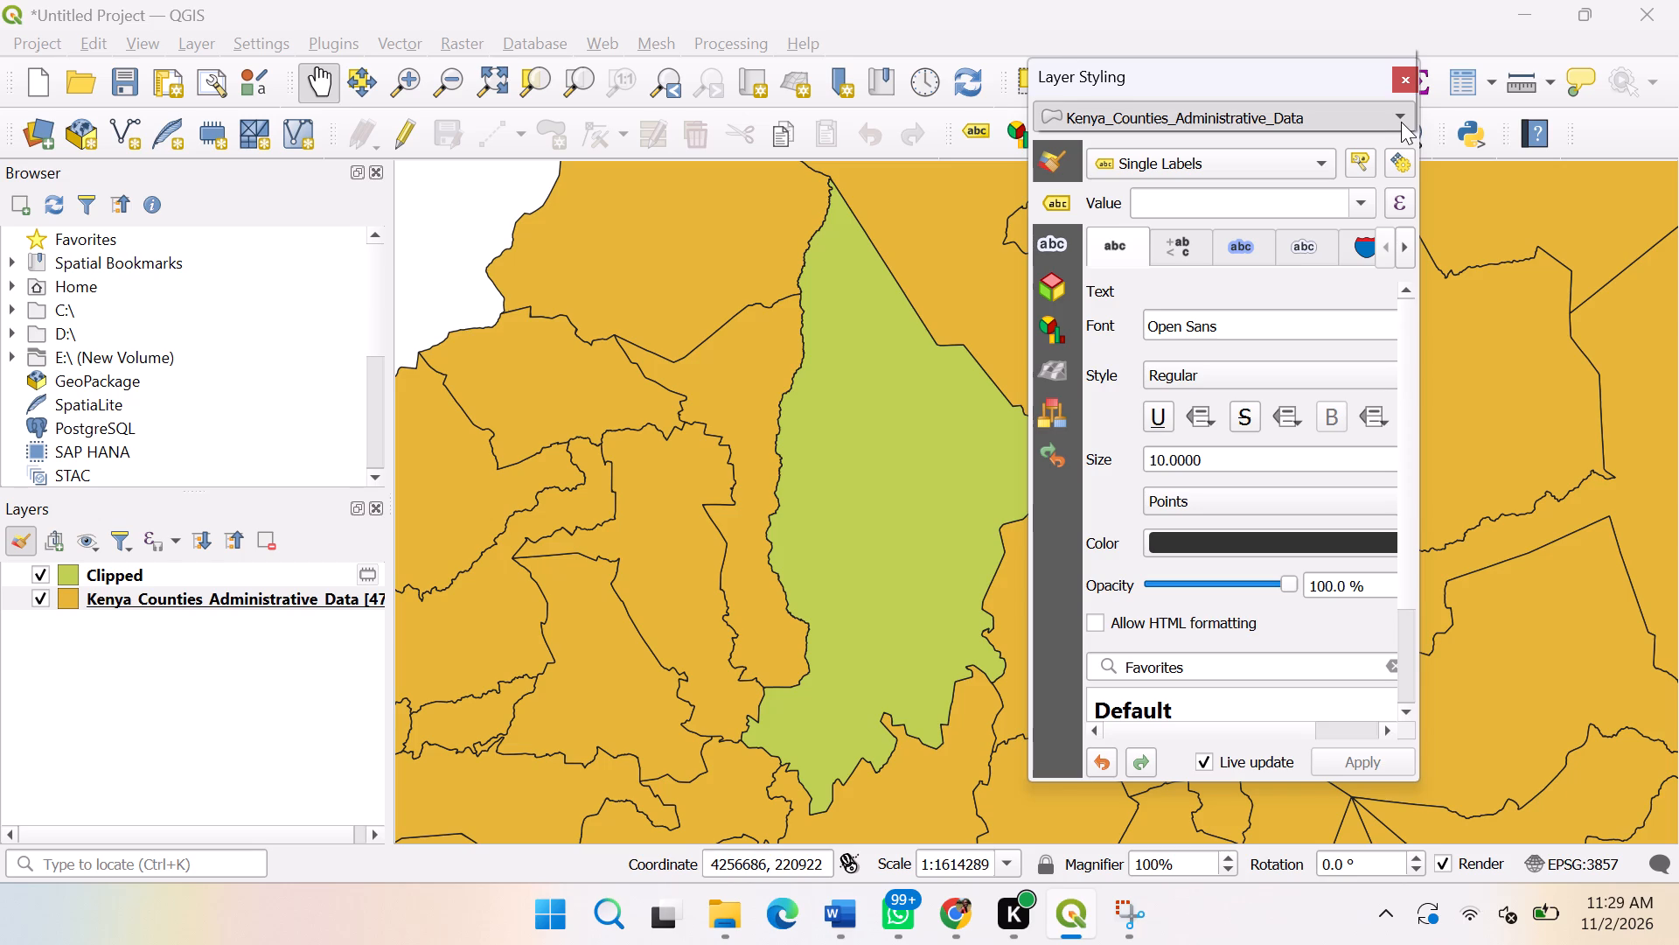
click(1402, 117)
click(1402, 117)
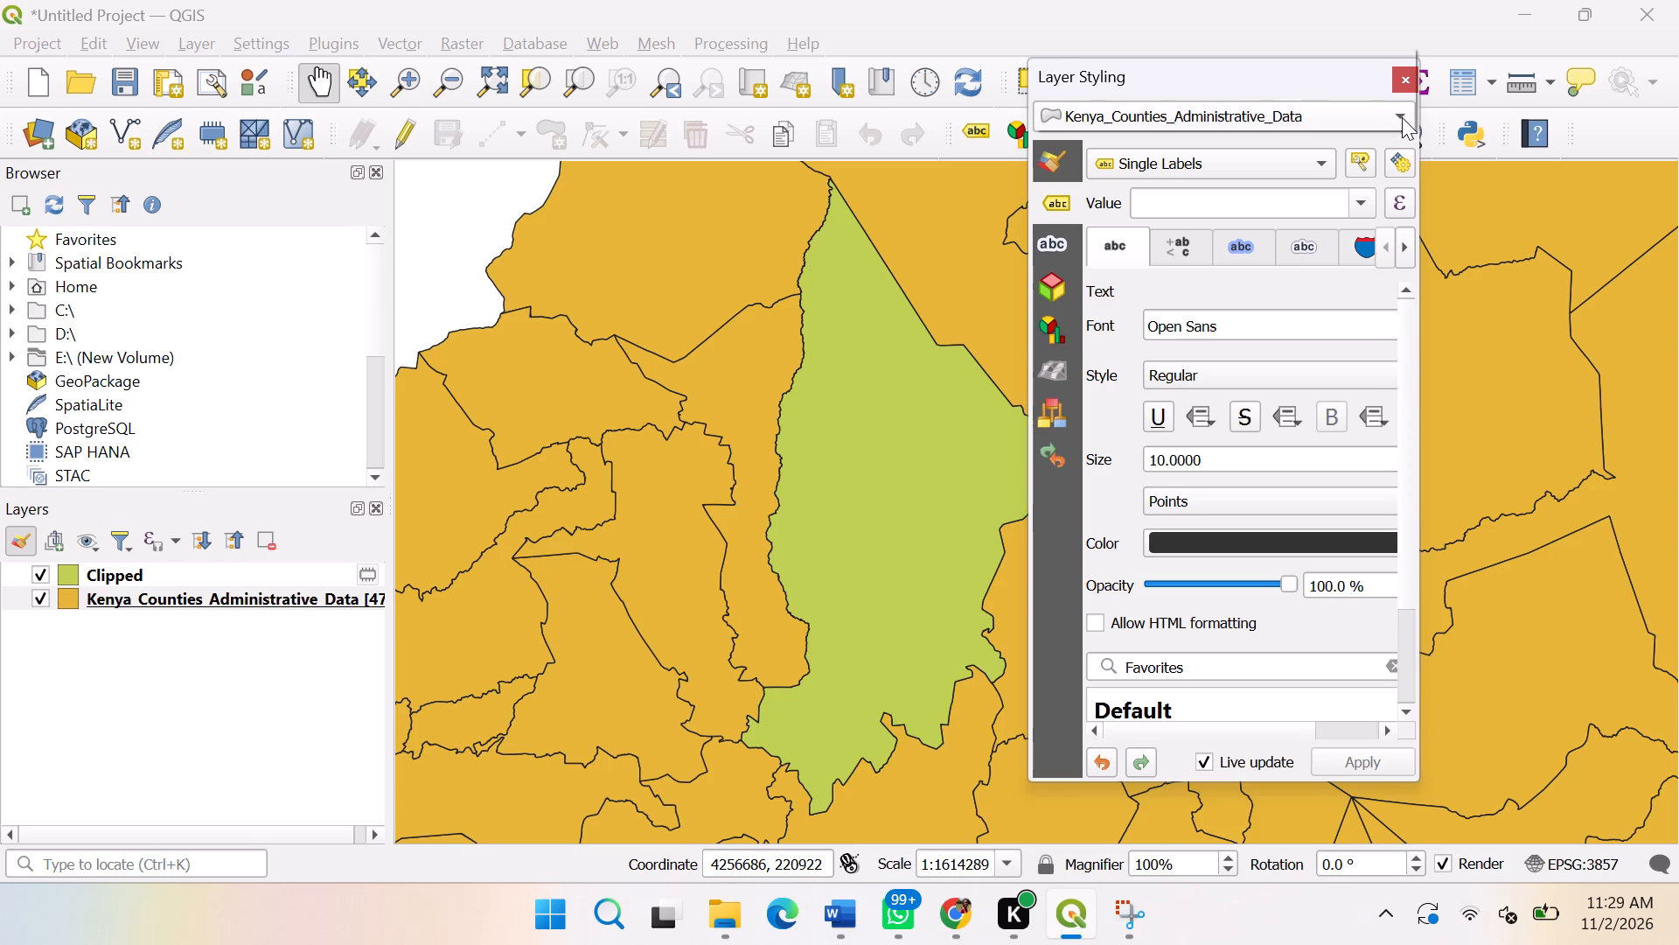
click(1402, 117)
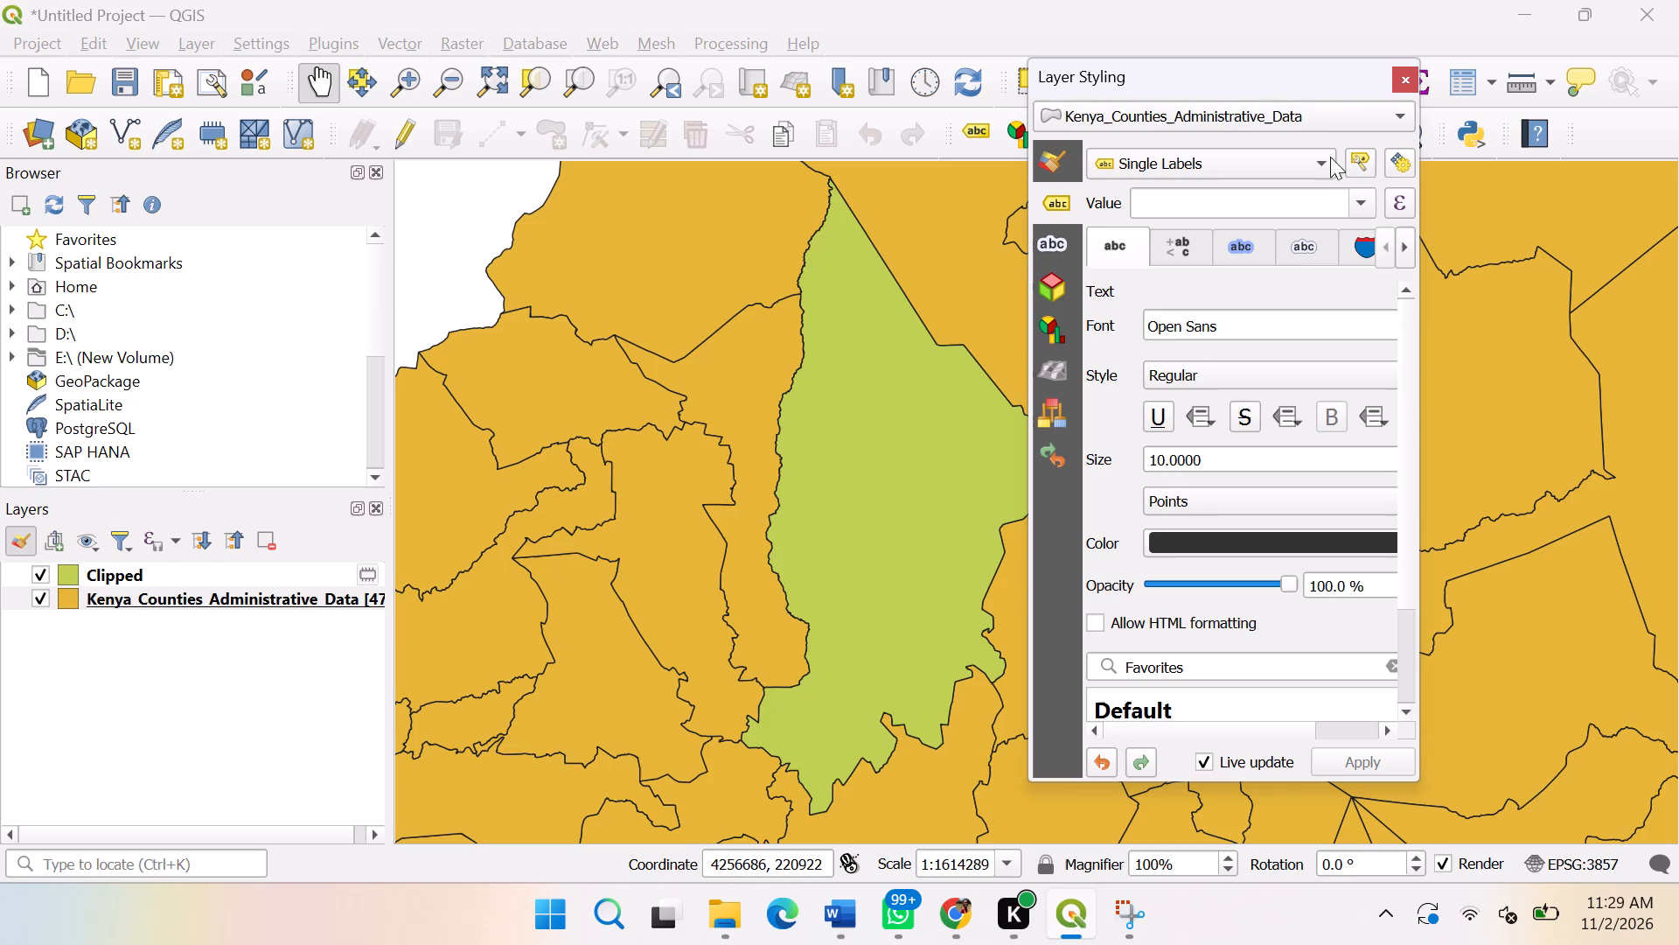
click(1314, 167)
click(1316, 165)
click(1404, 76)
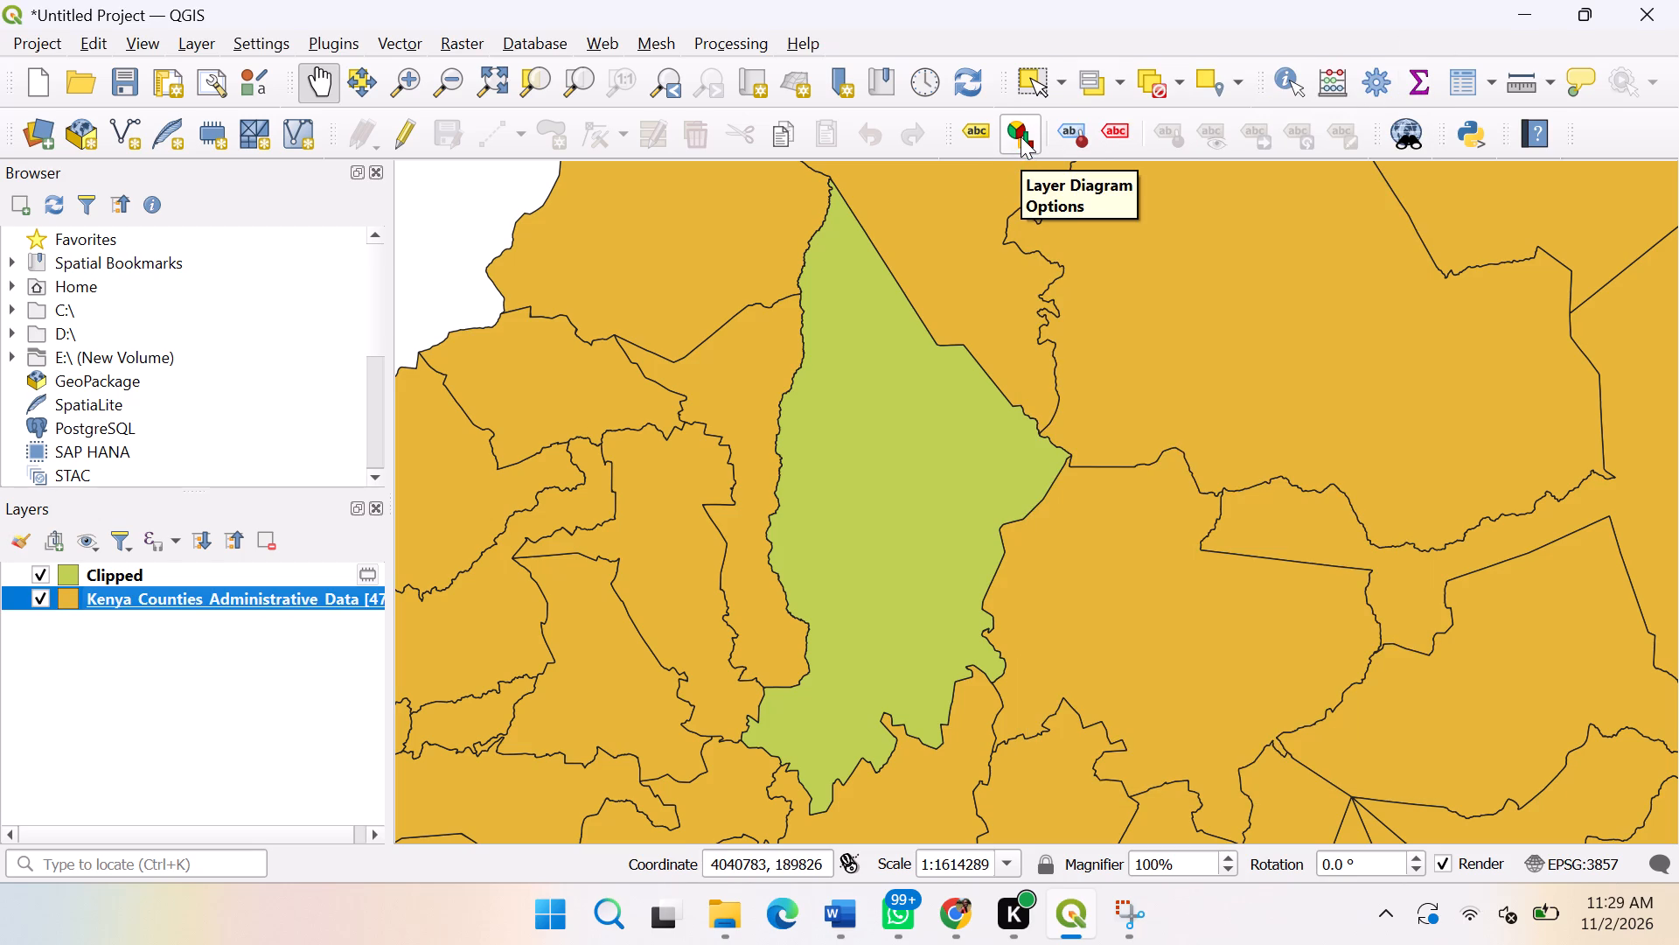
Review the diagram types offered for the Kenya_Counties_Administrative_Data layer, then return to its label settings and close the styling window.
click(1021, 136)
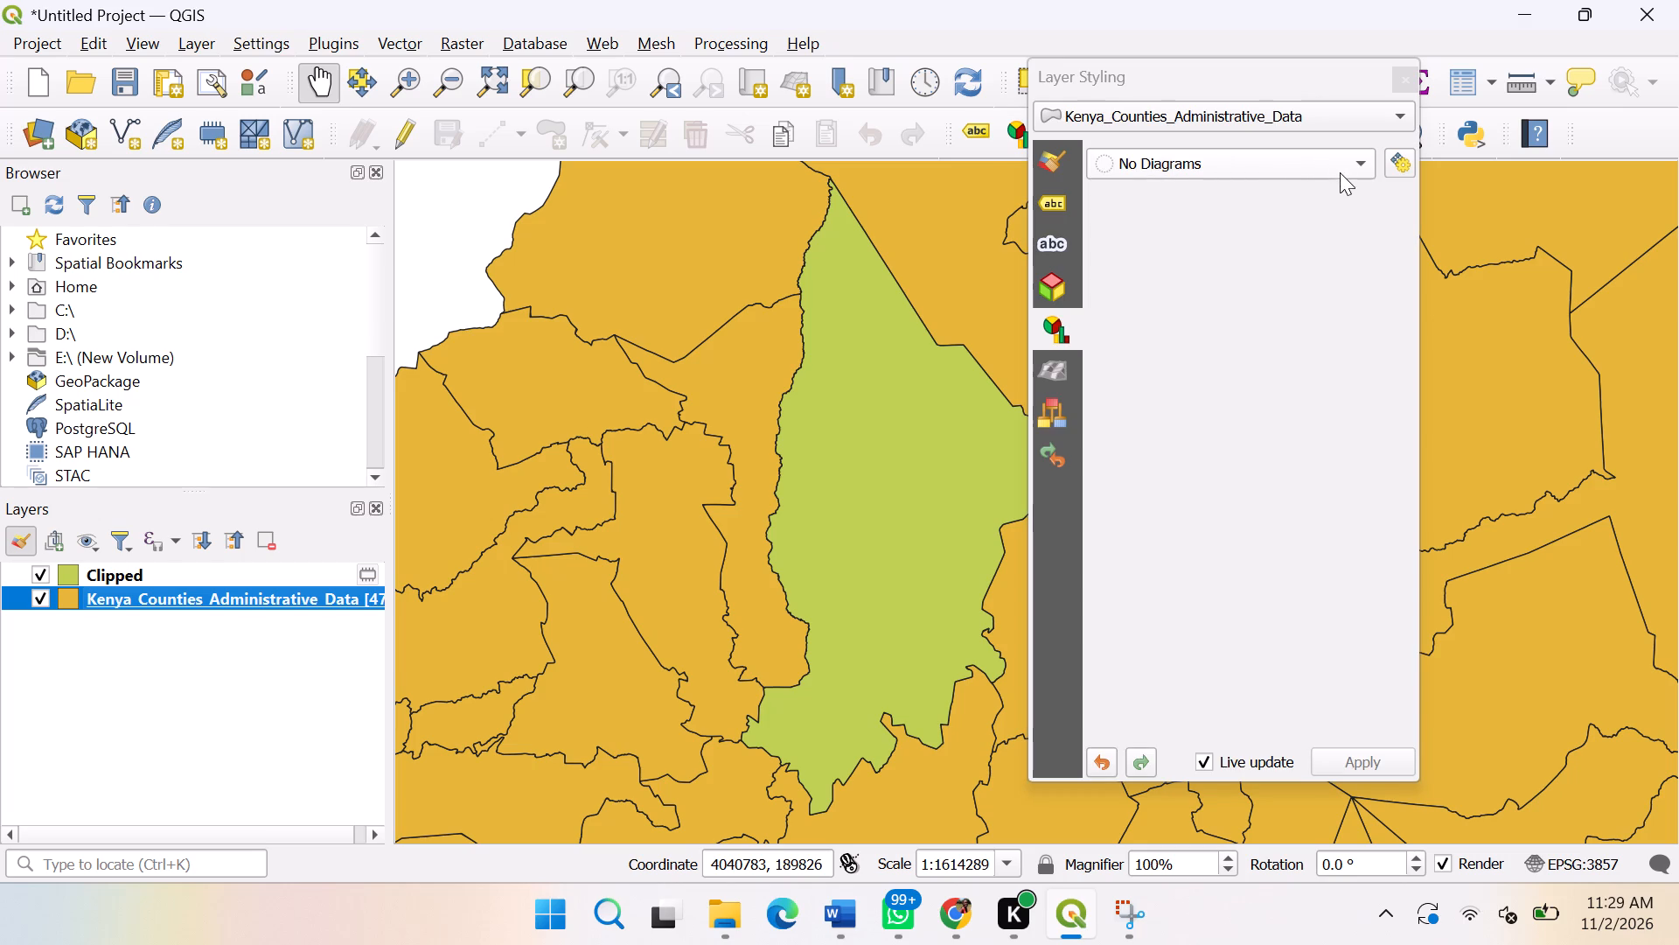
click(1352, 170)
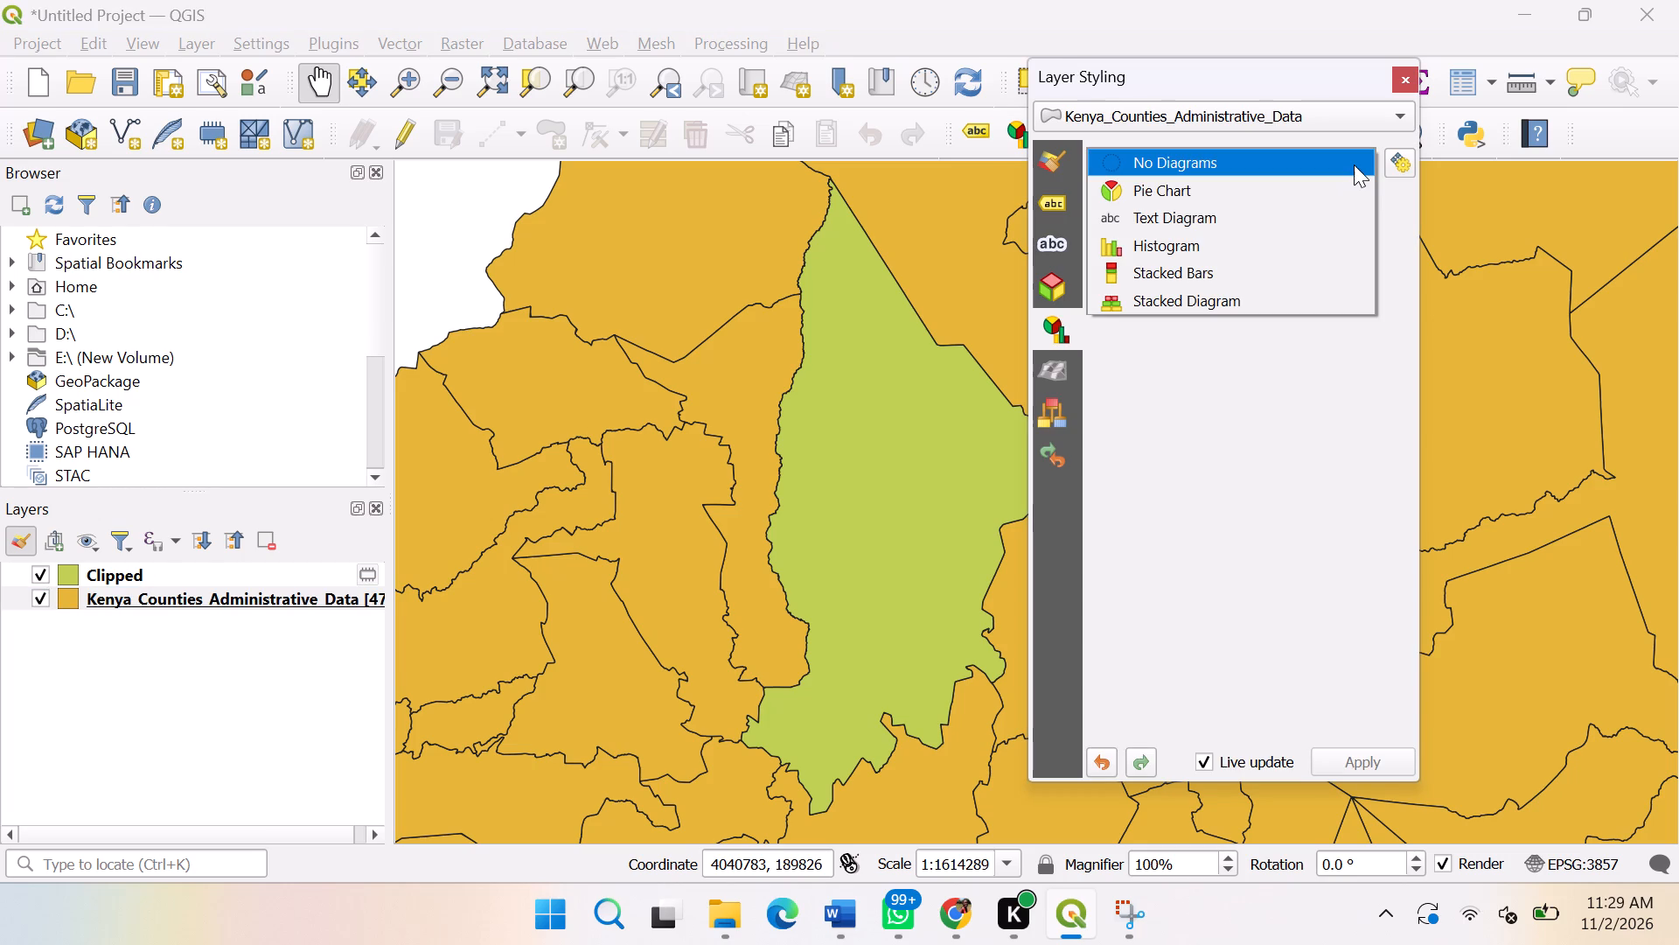
click(1354, 164)
click(1055, 203)
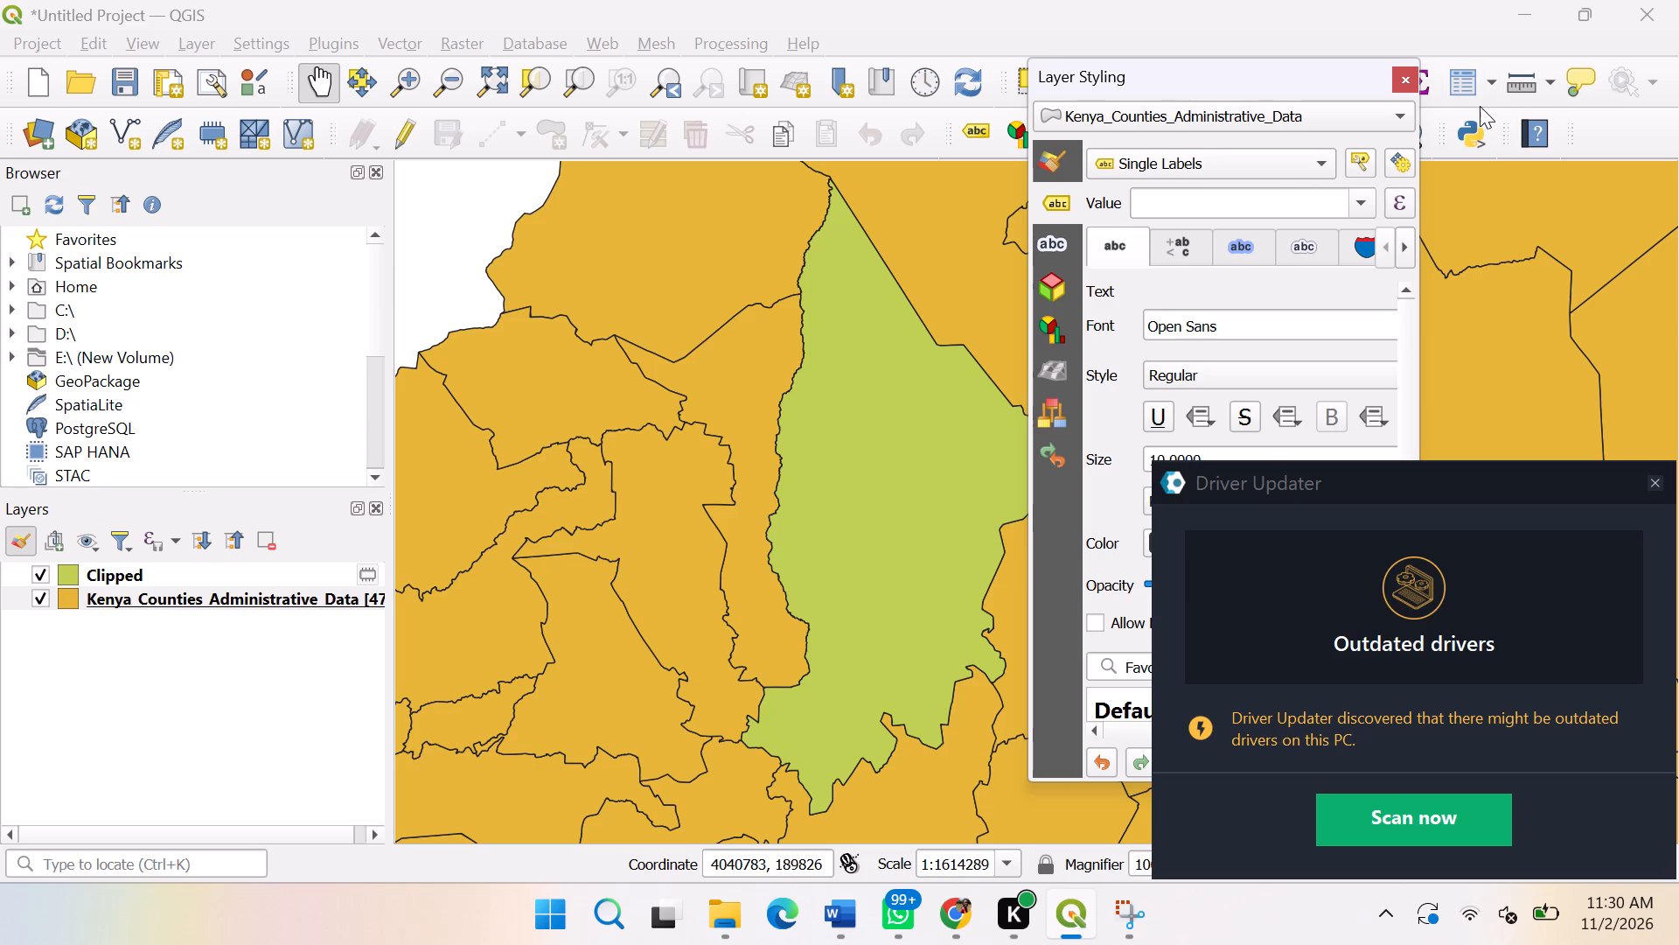
click(1405, 73)
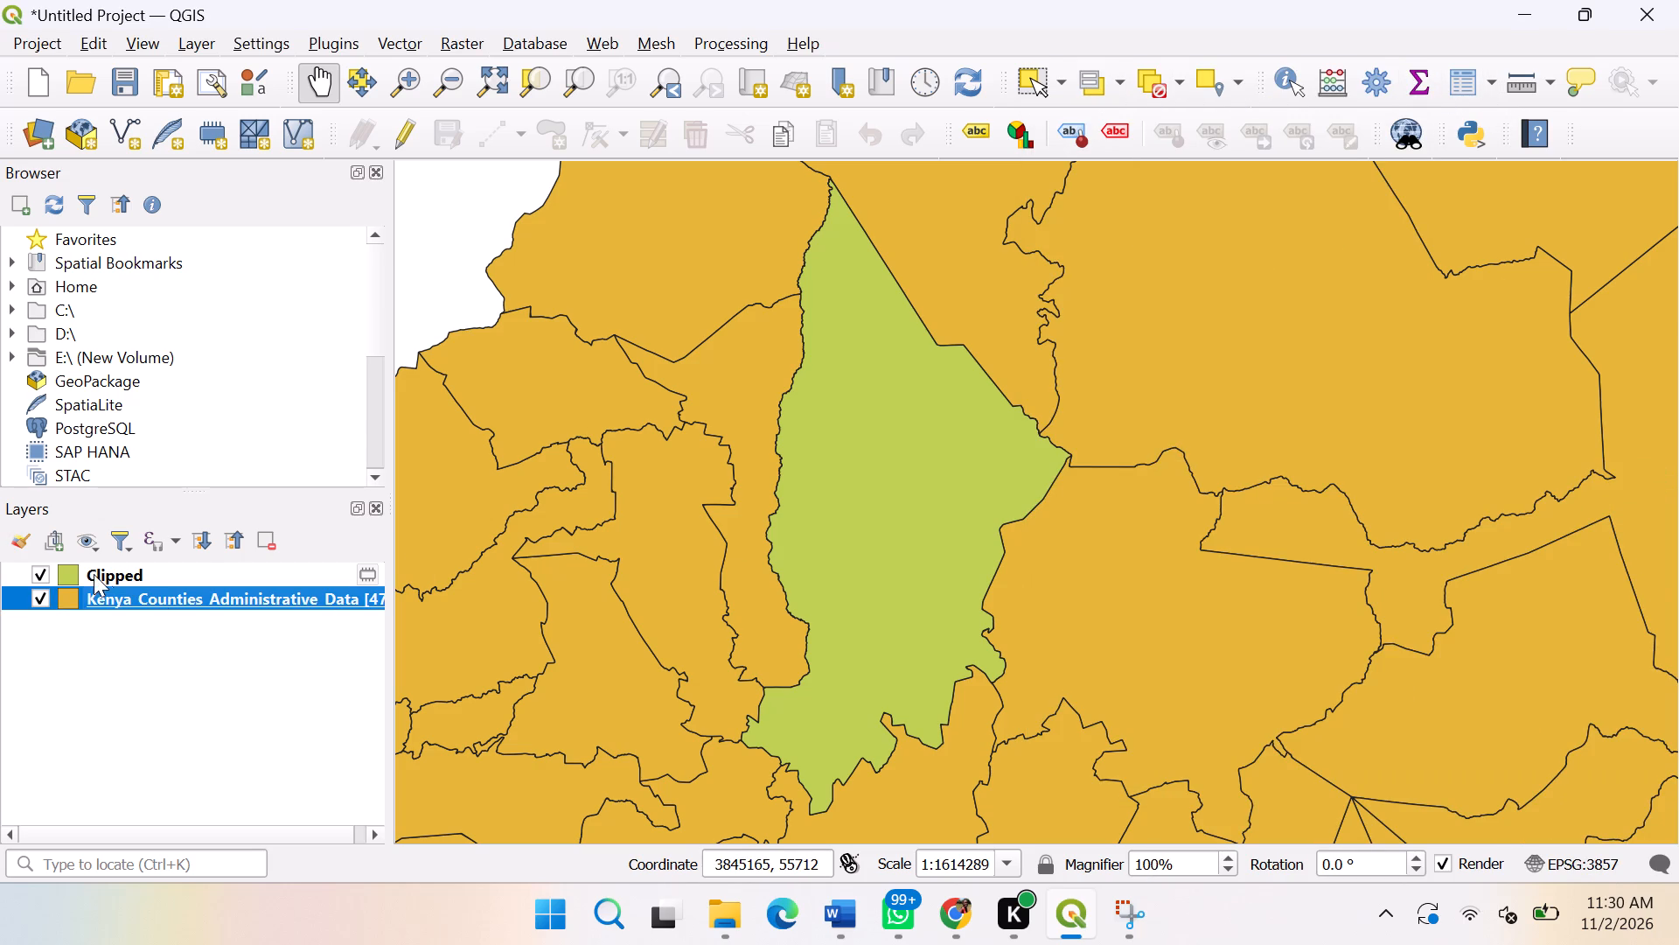
Open the labelling options of the Clipped layer and review the labelling modes, keeping No Labels.
click(94, 574)
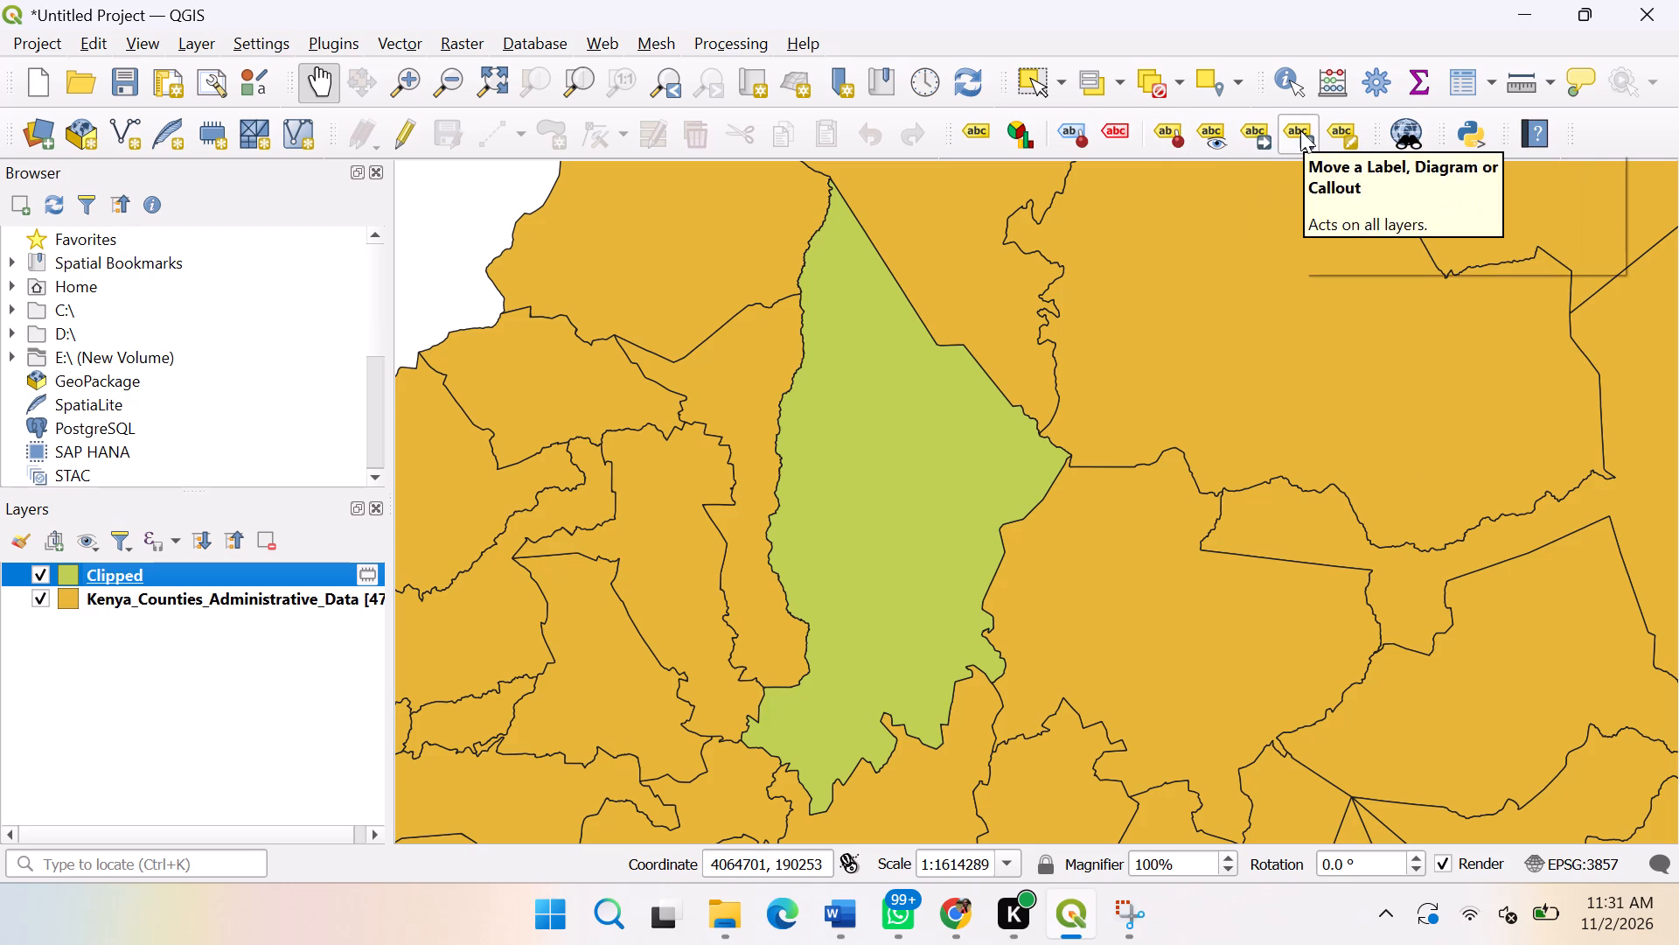
click(980, 135)
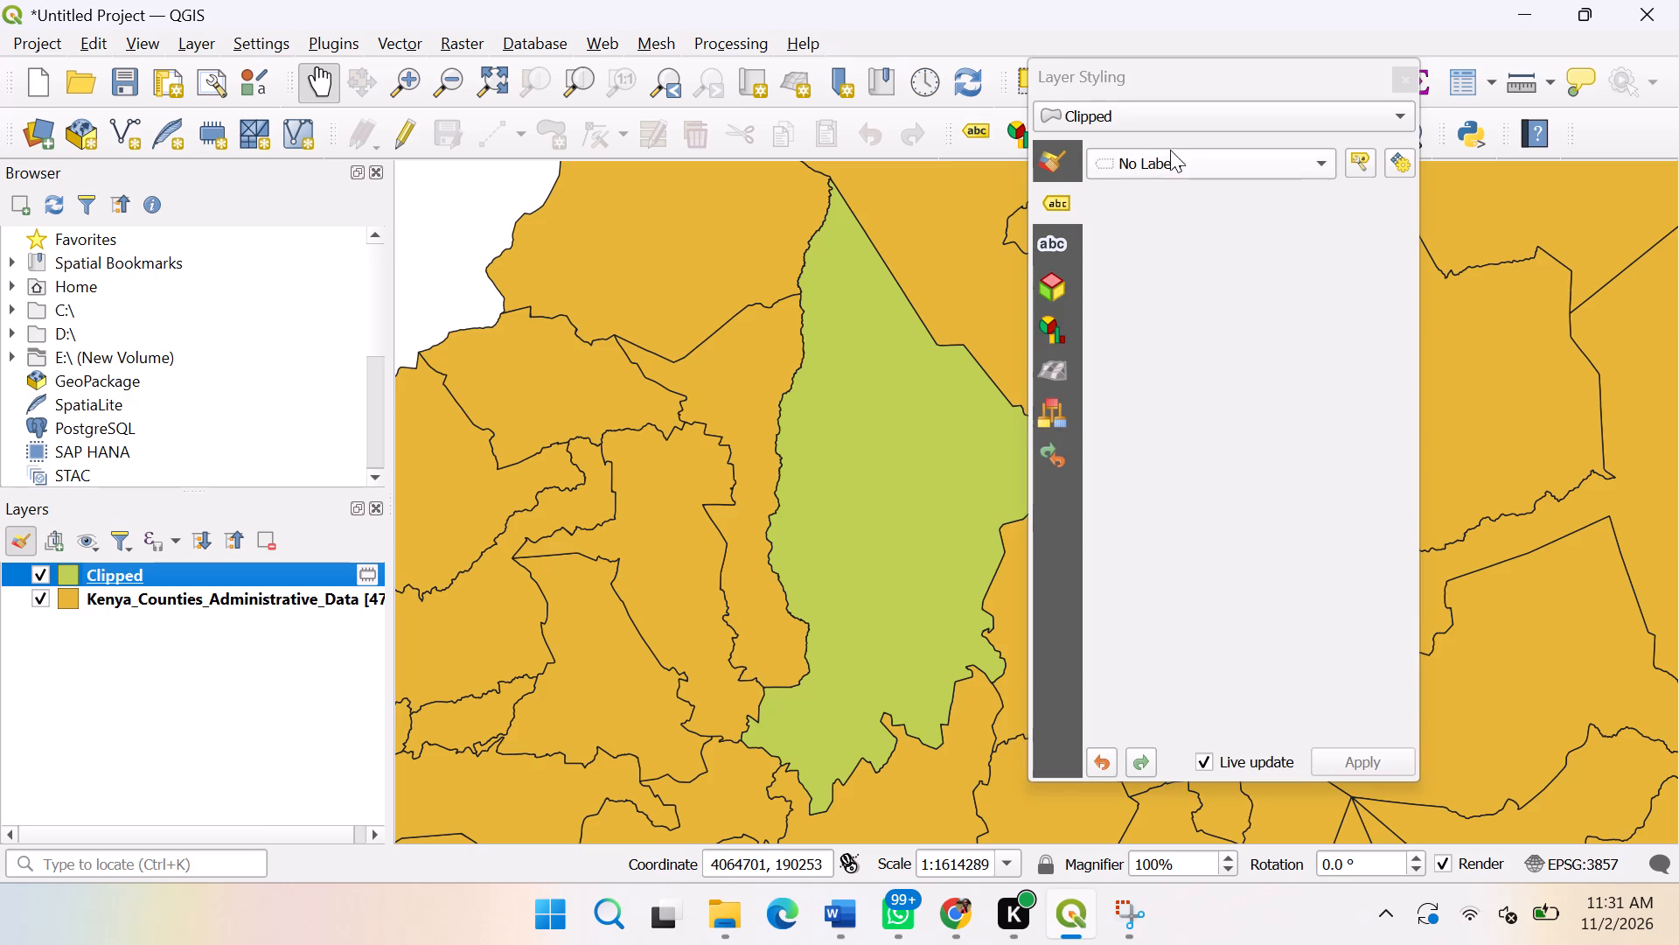
click(1042, 120)
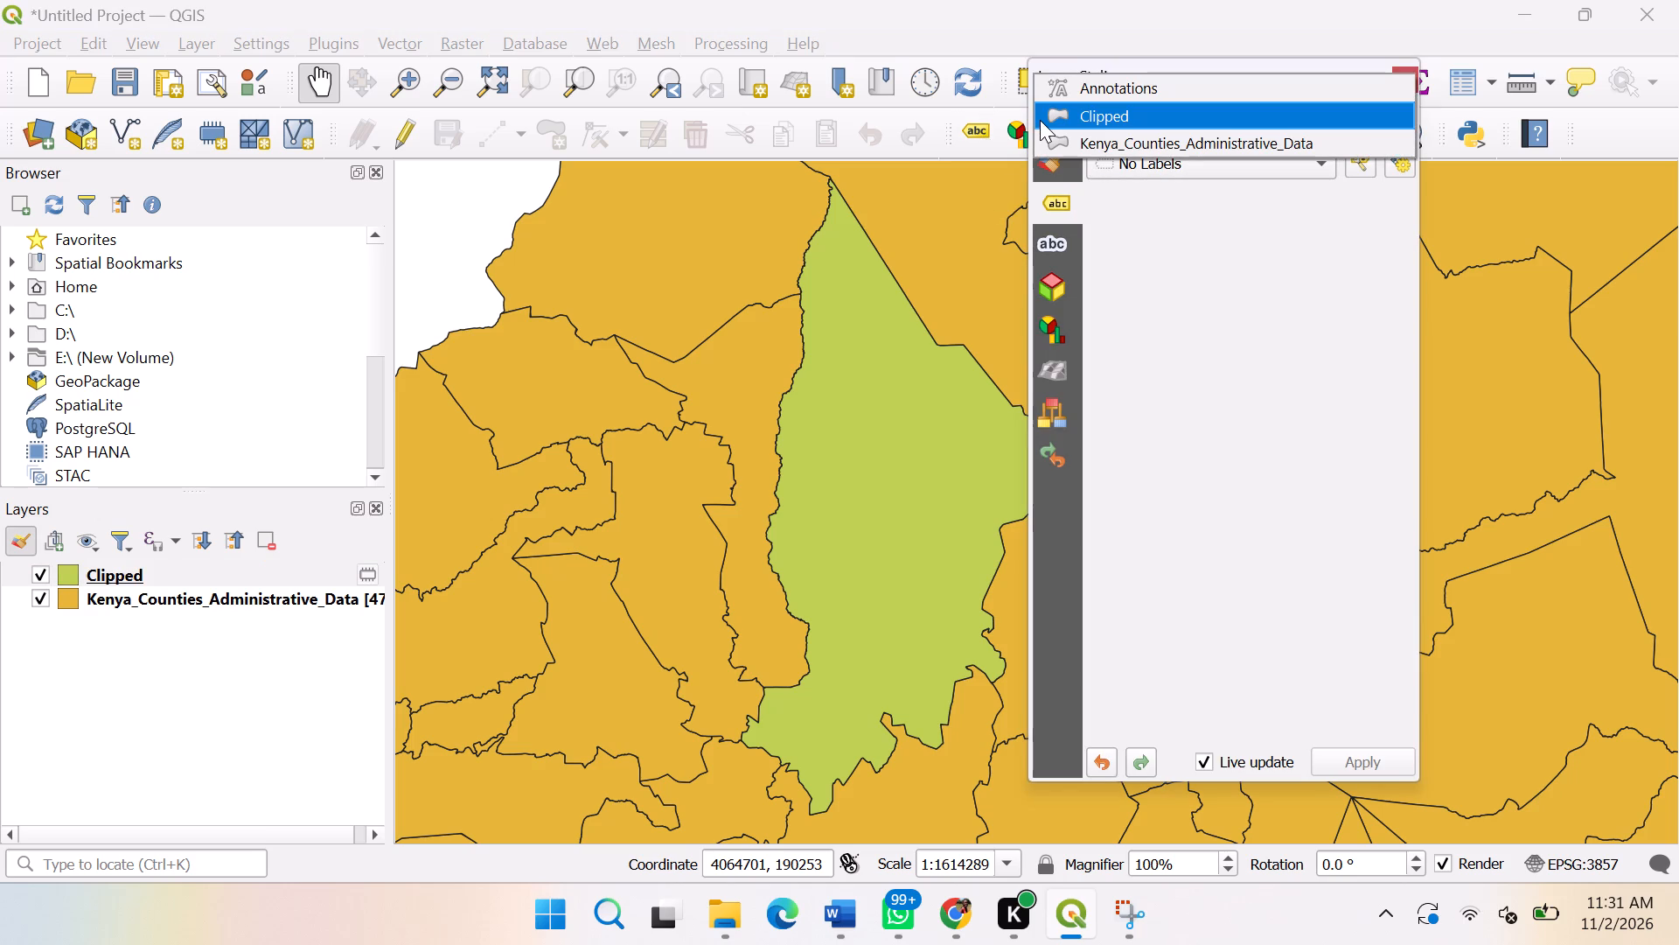
click(1060, 108)
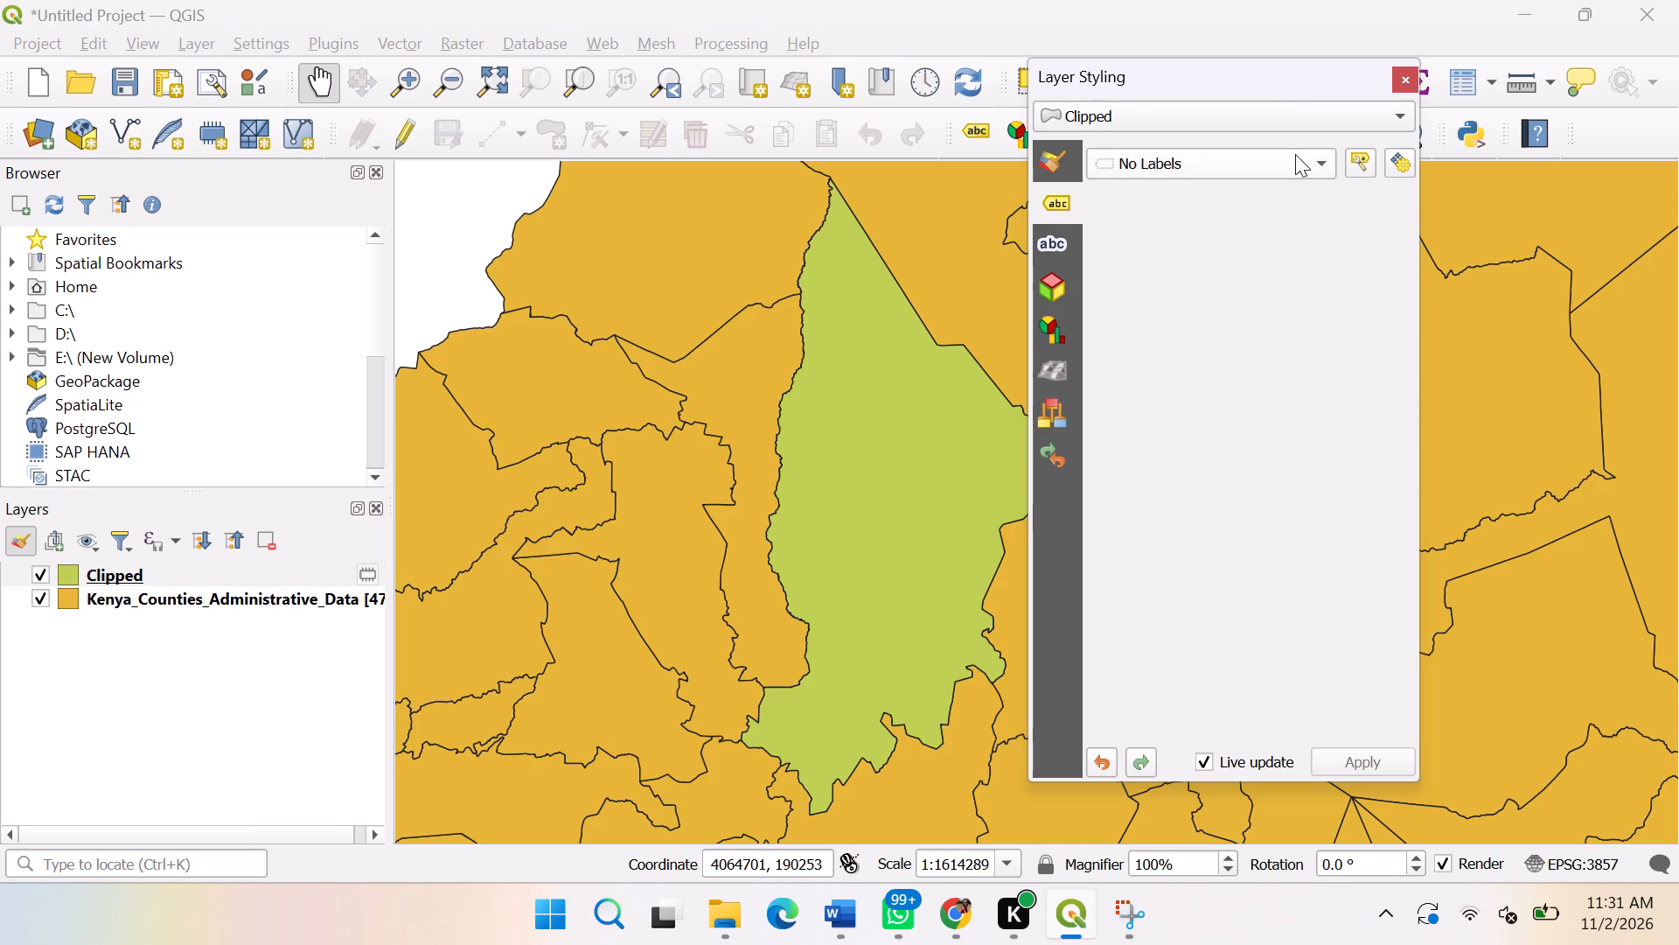
click(1295, 154)
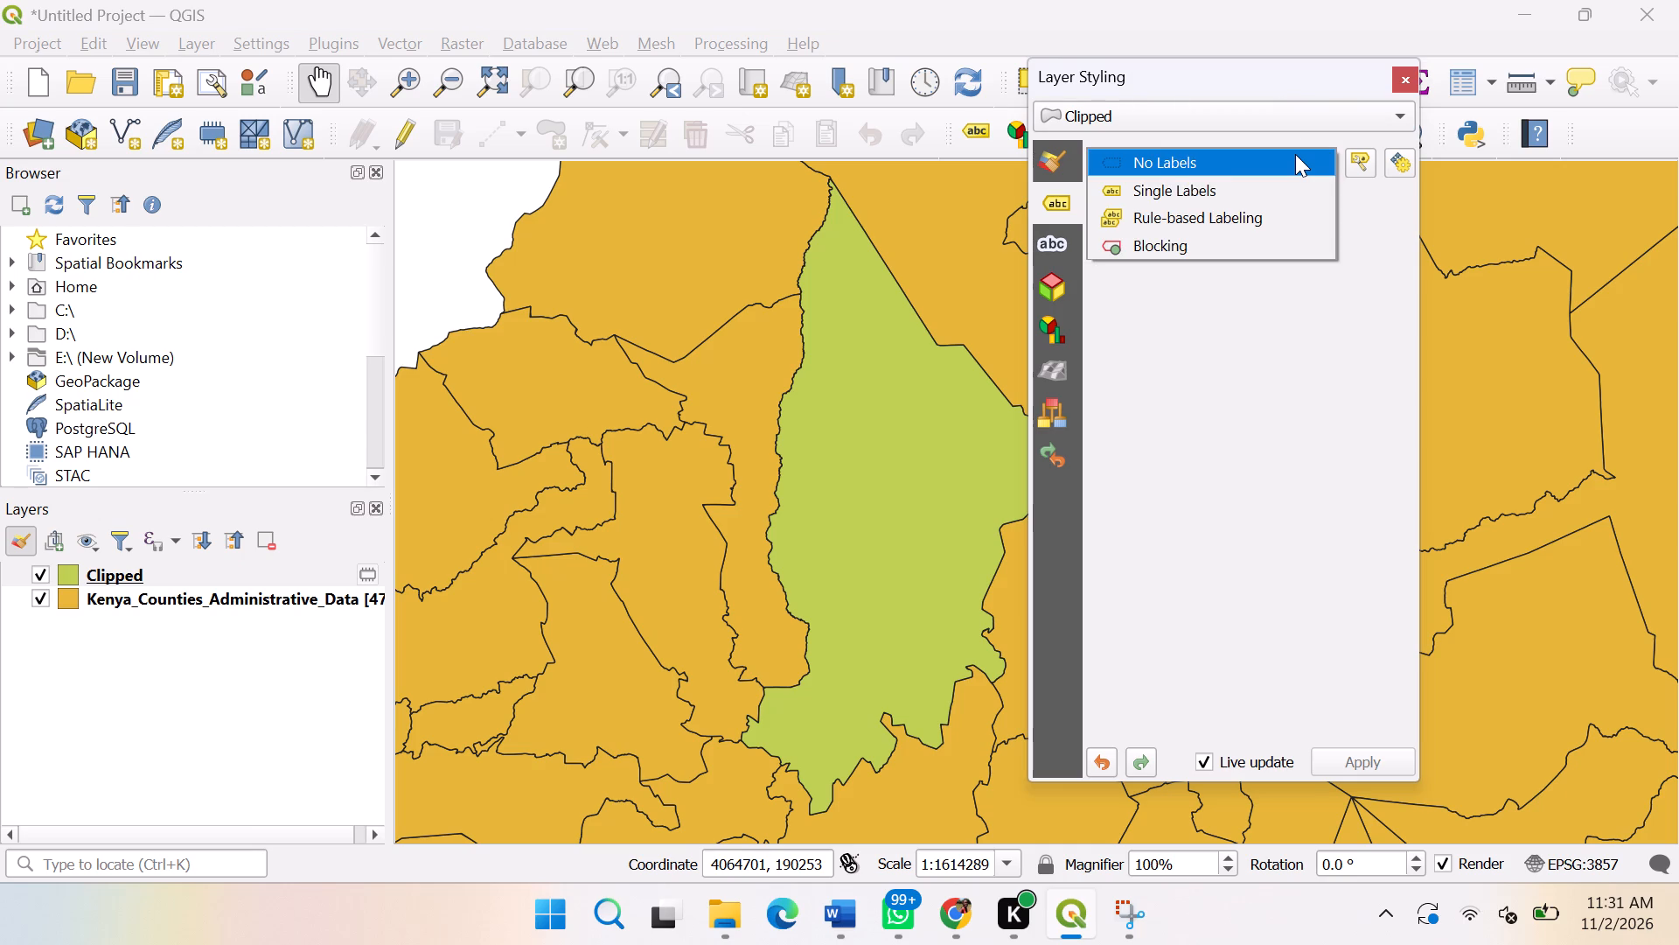
click(1295, 154)
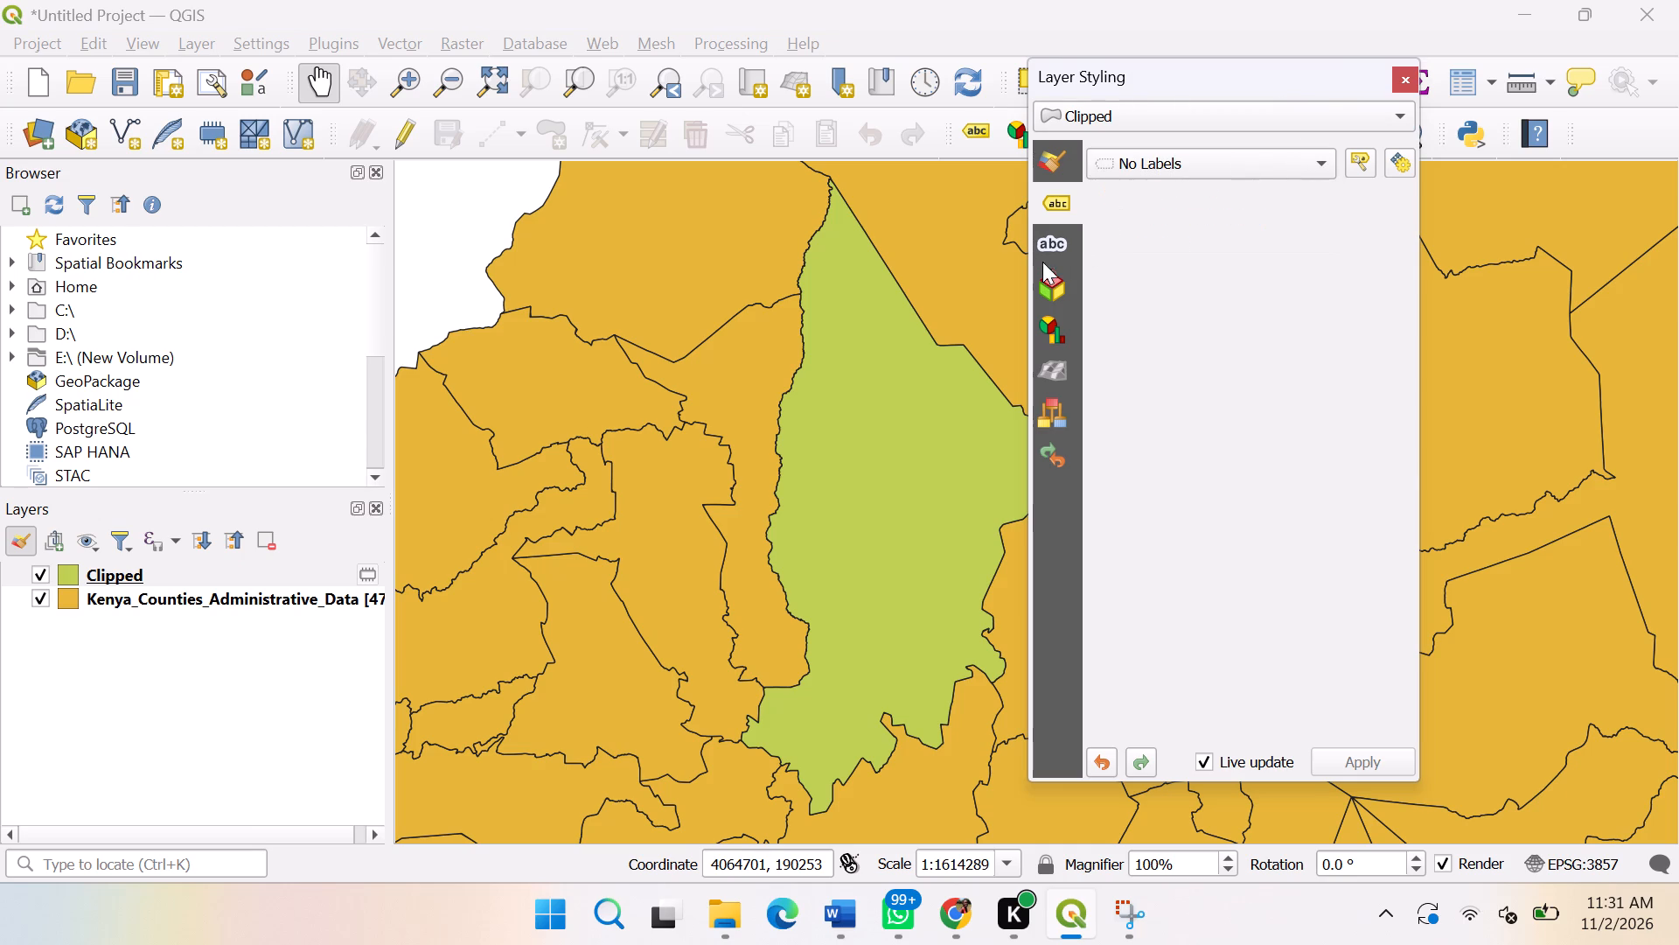
Look through the Clipped layer's mask, 3D view, map shading, style and history settings, returning to its label settings.
click(1063, 242)
click(1057, 288)
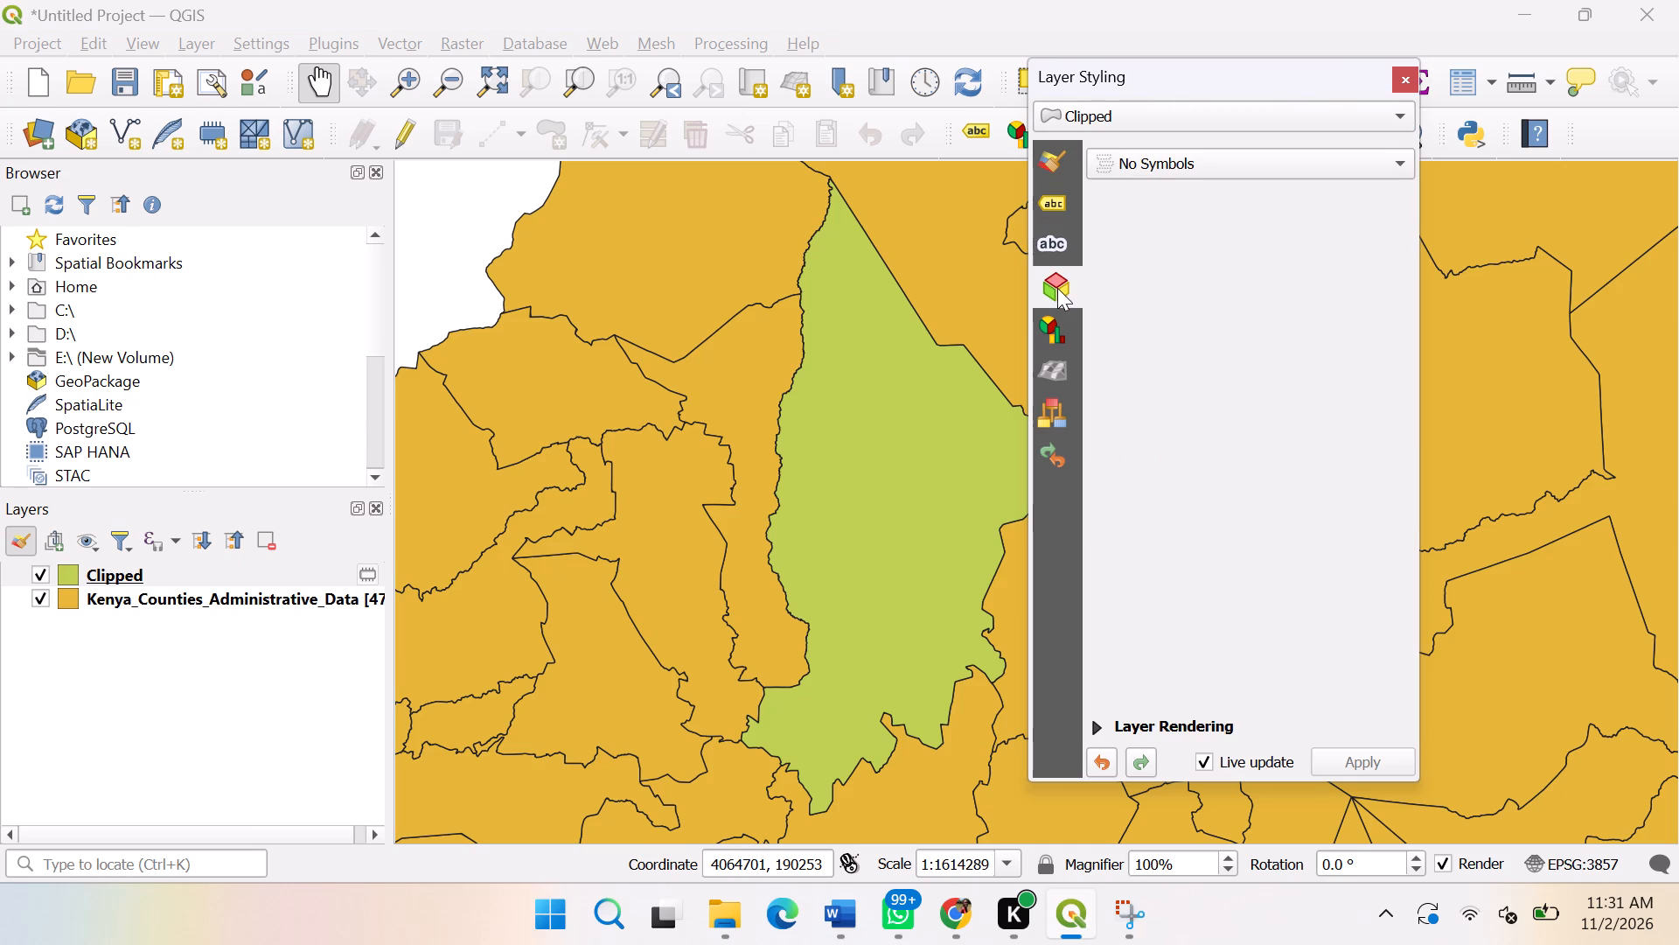
click(1054, 364)
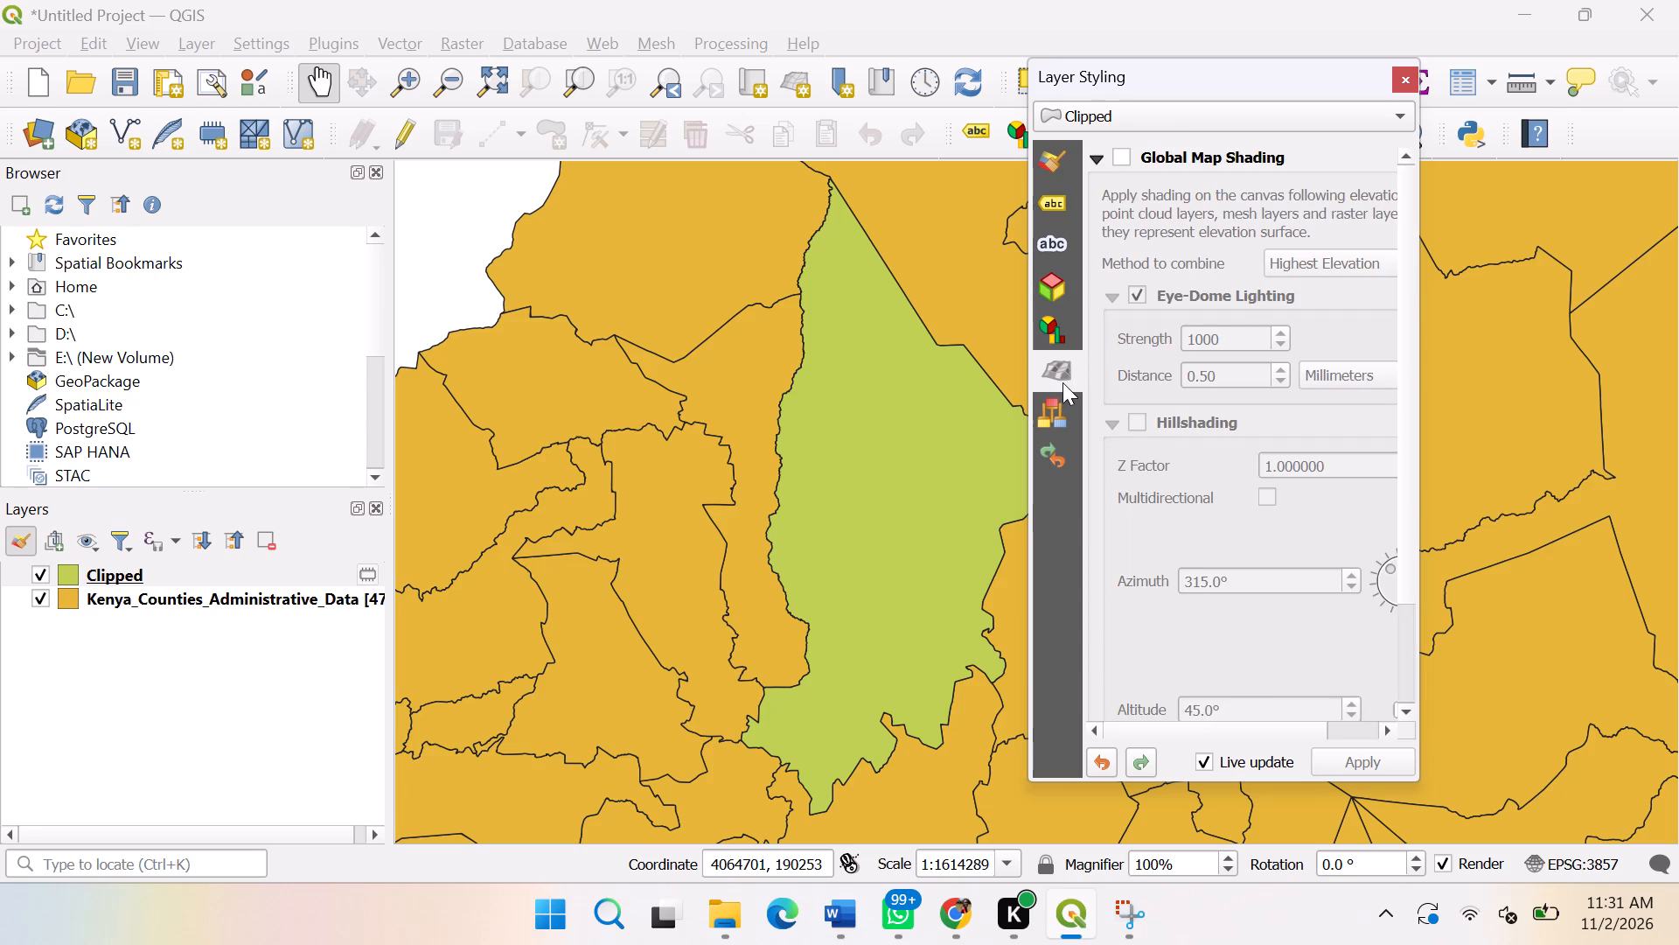
click(1062, 417)
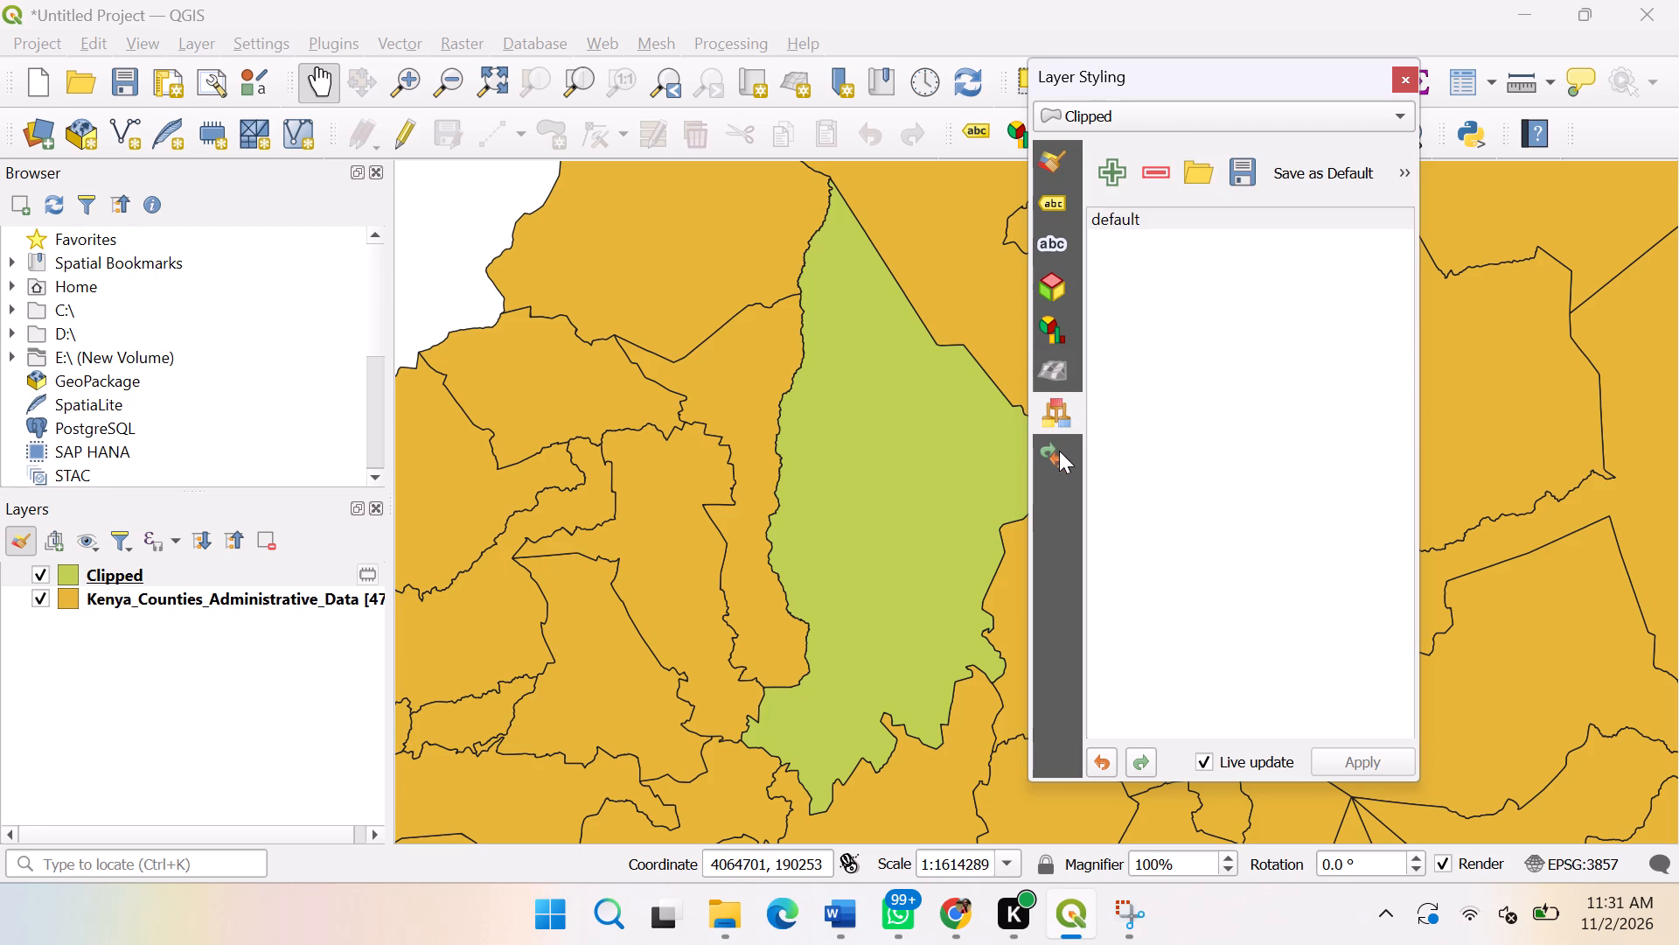
click(1051, 454)
click(1045, 199)
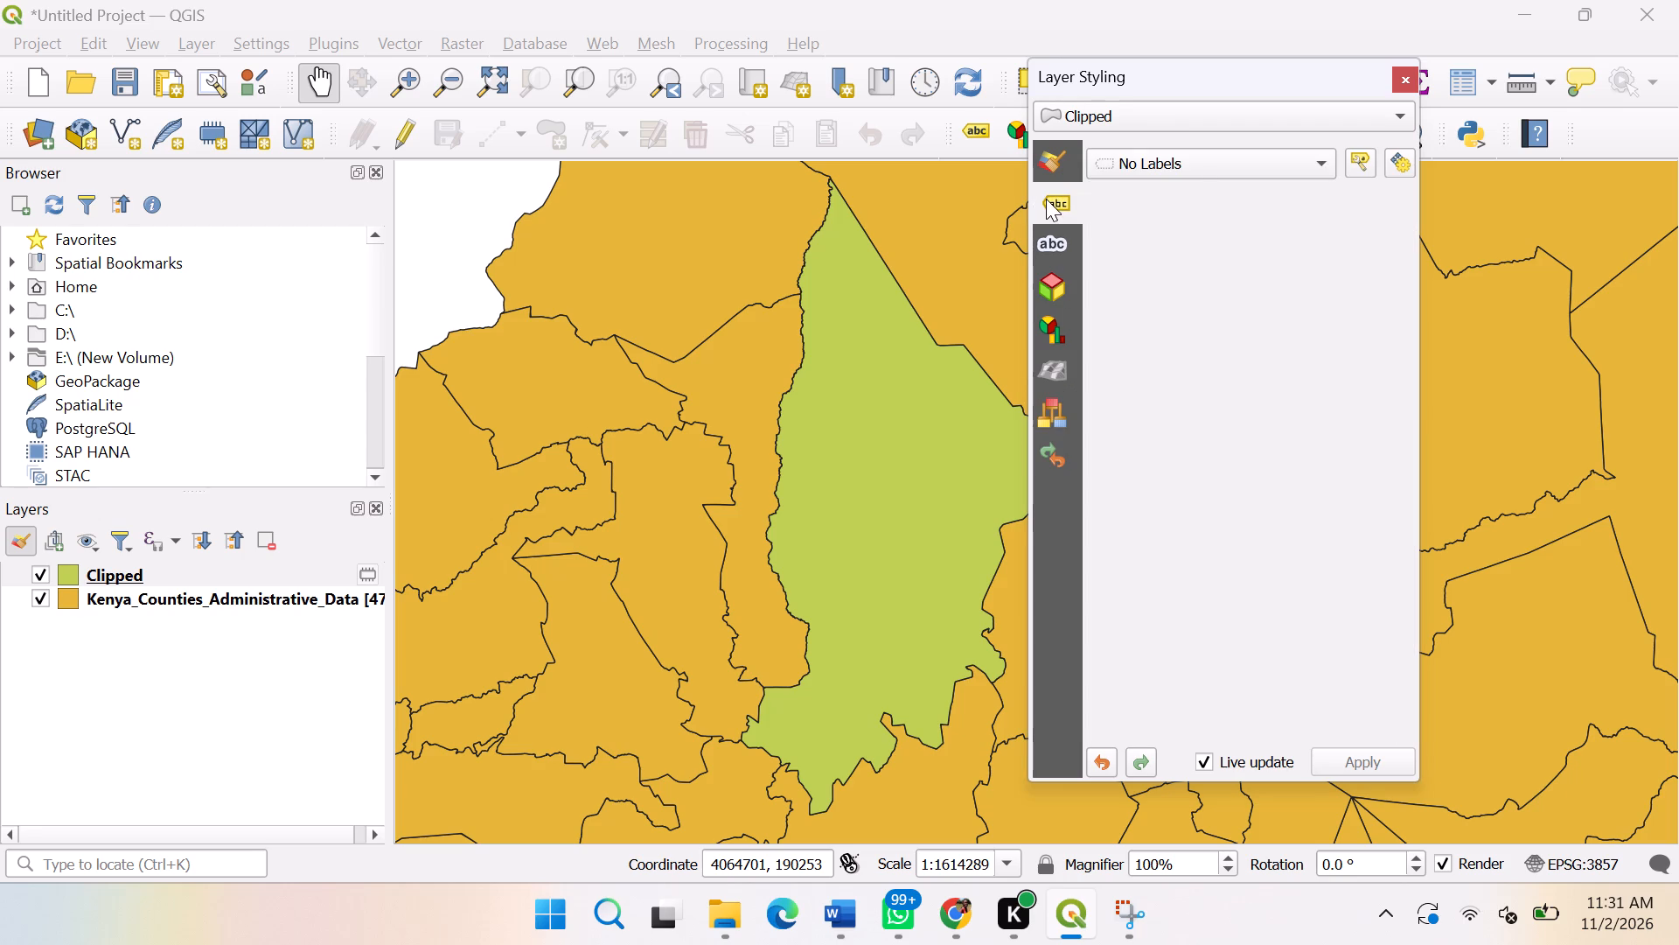
Open the Clipped layer's symbology in a repositioned, wider styling window and examine the fill symbol settings and favourite styles.
click(1048, 166)
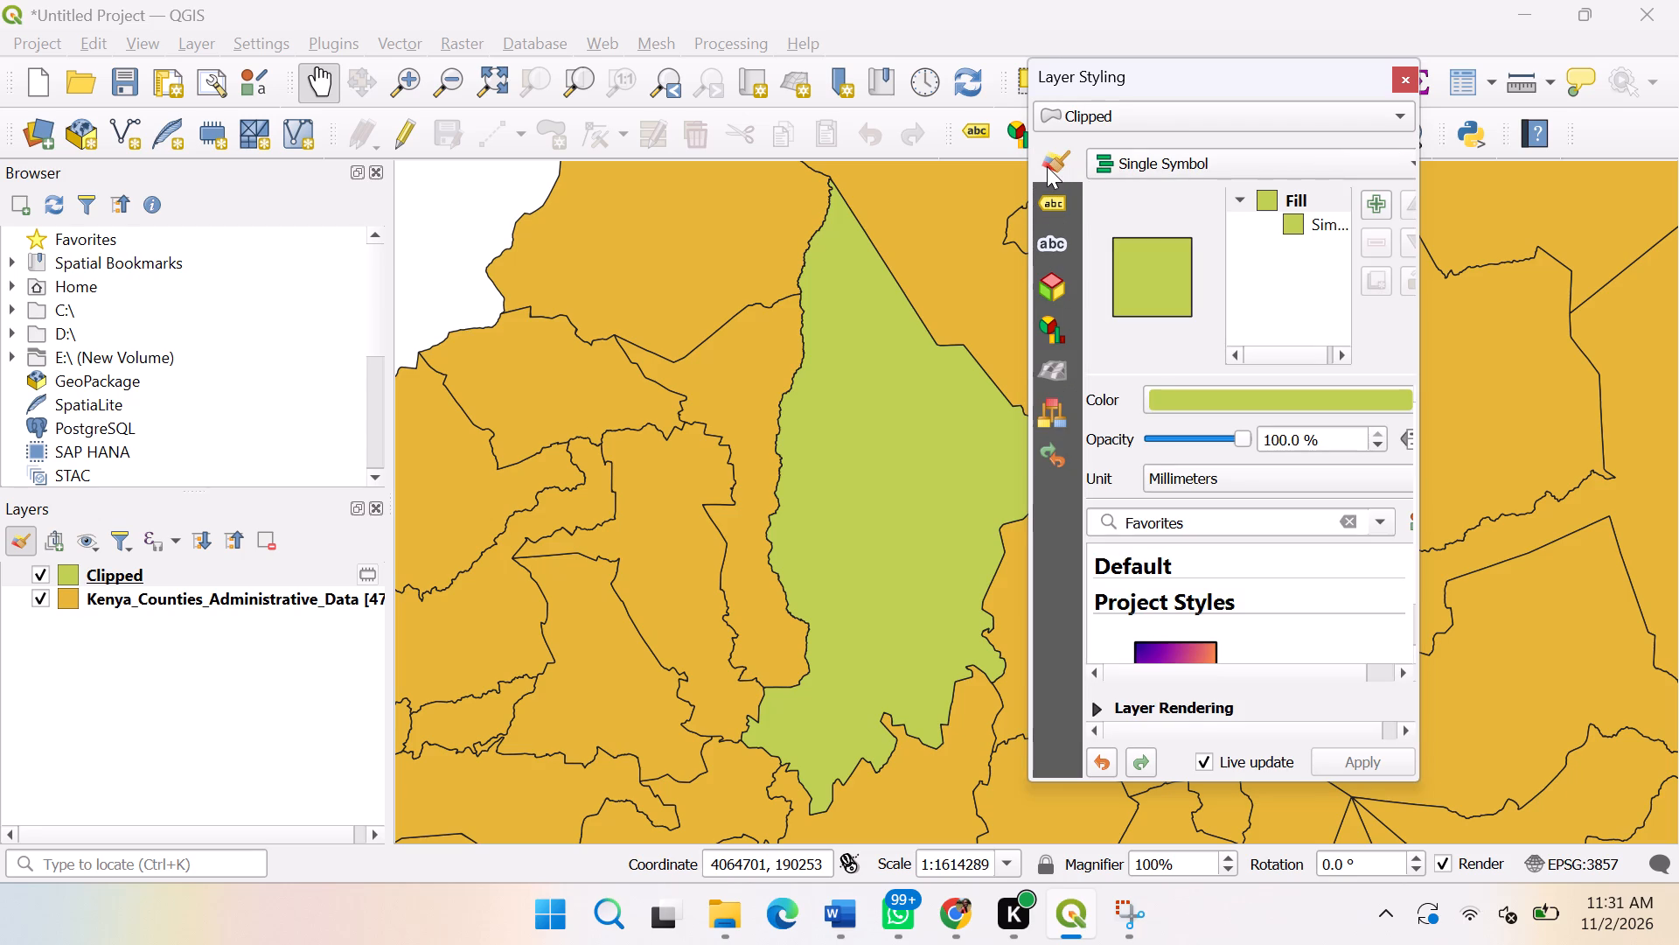
drag(1180, 65, 1005, 116)
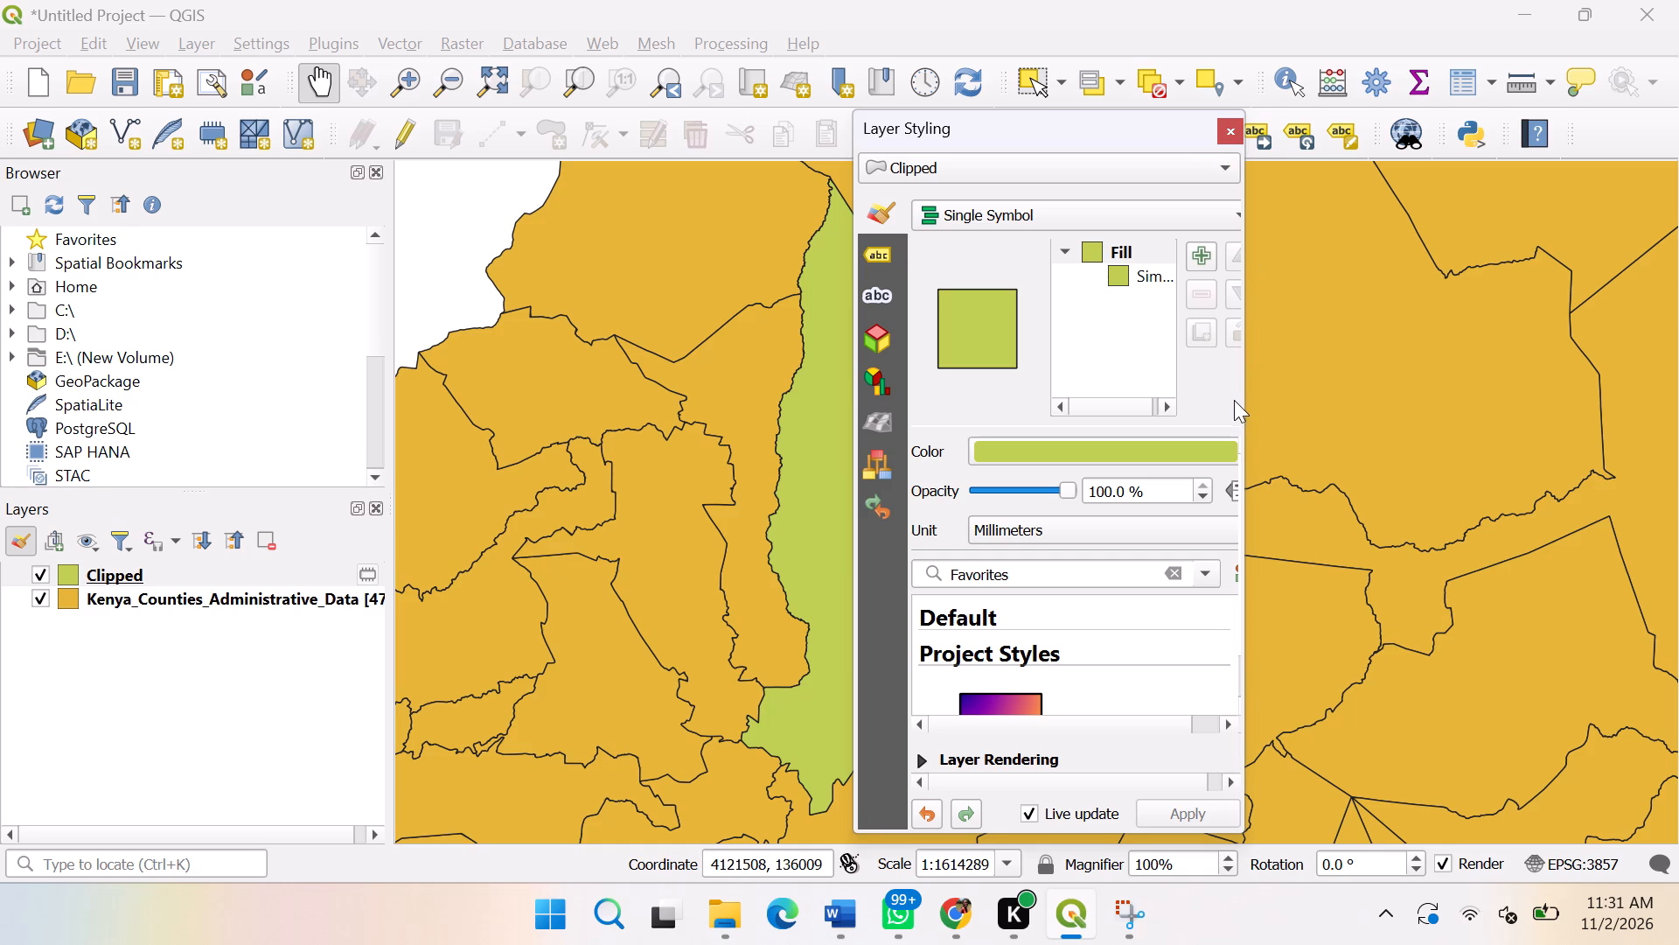
drag(1246, 404, 1418, 425)
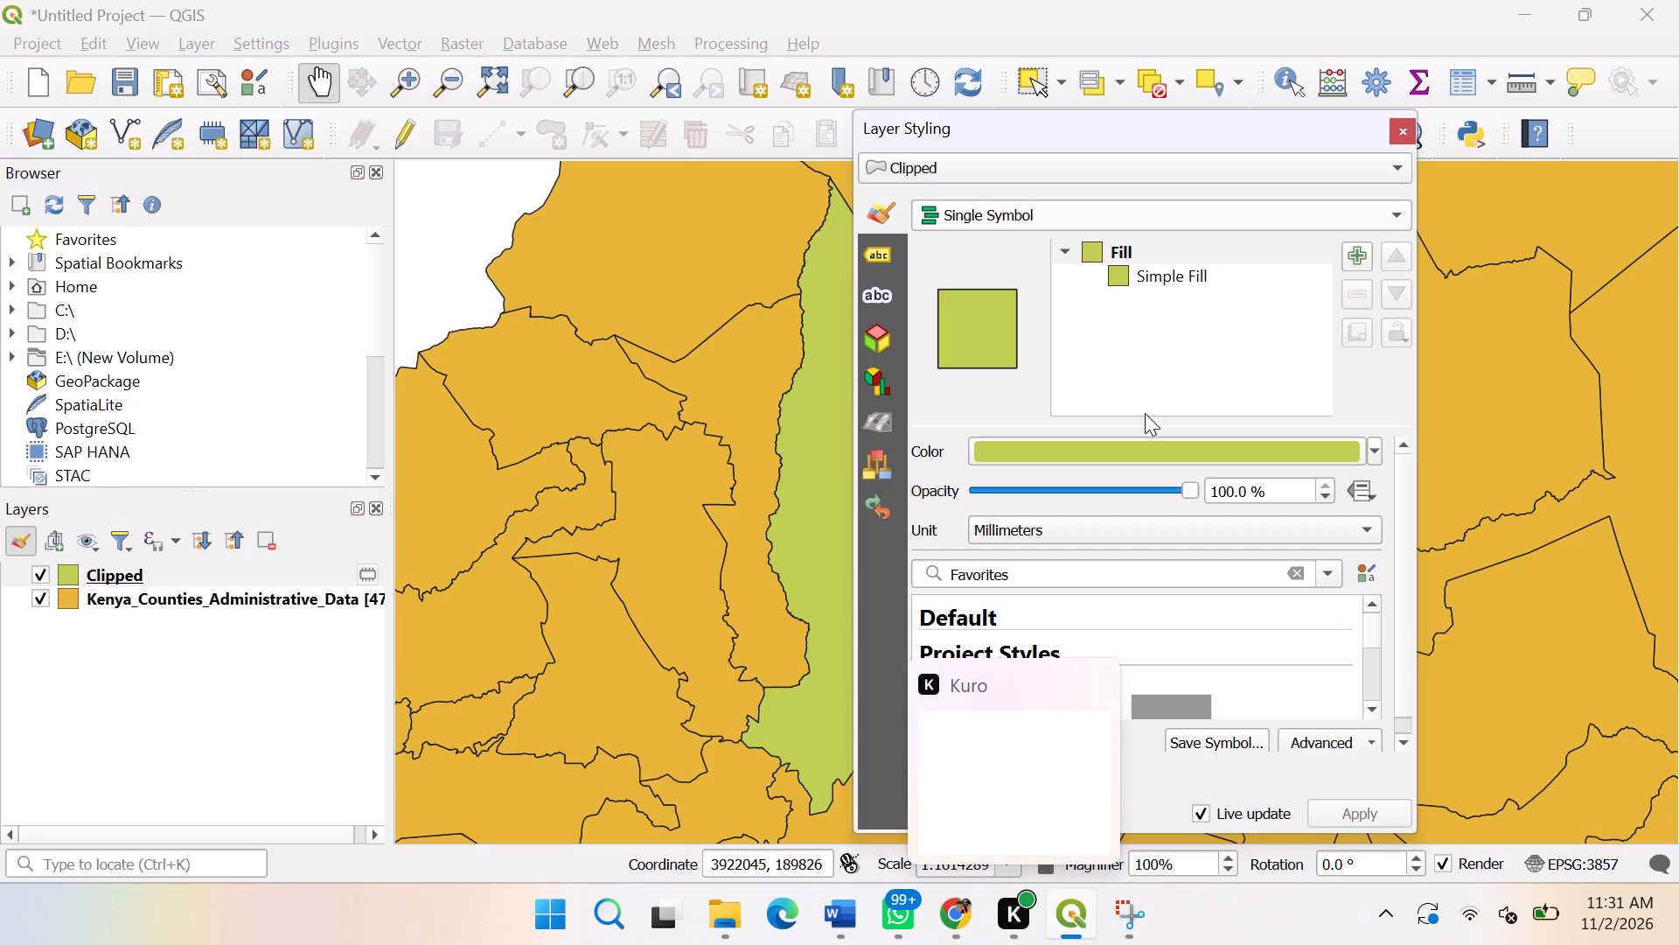
scroll(1233, 640, down, 3)
scroll(1233, 642, up, 2)
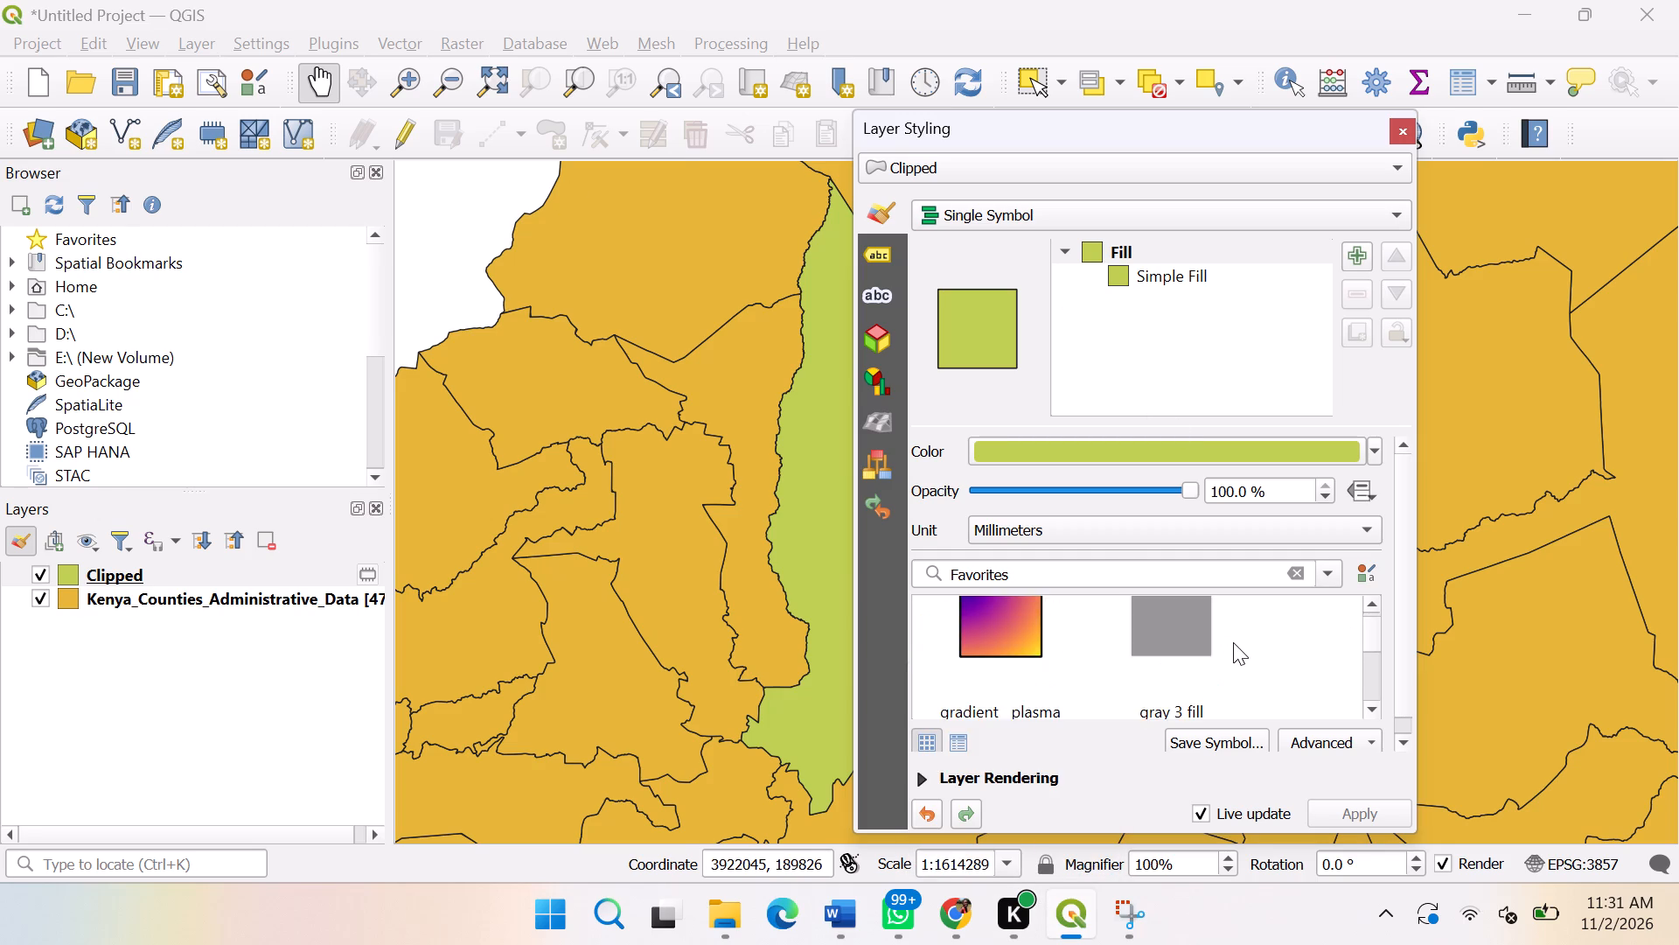
scroll(1233, 642, up, 4)
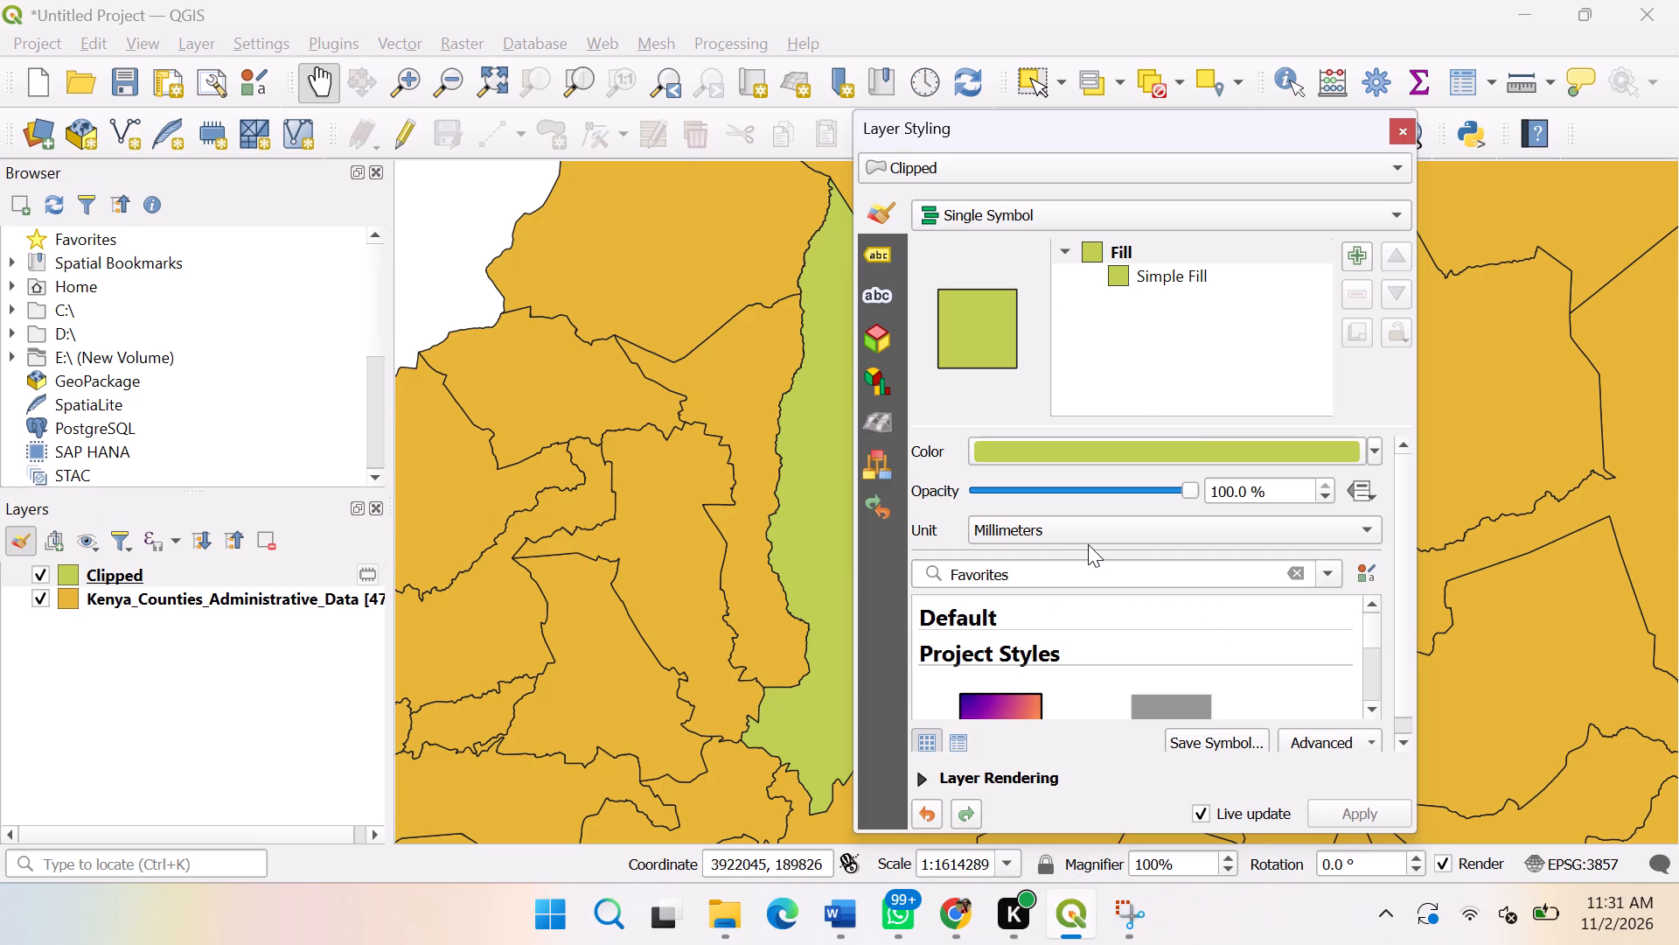
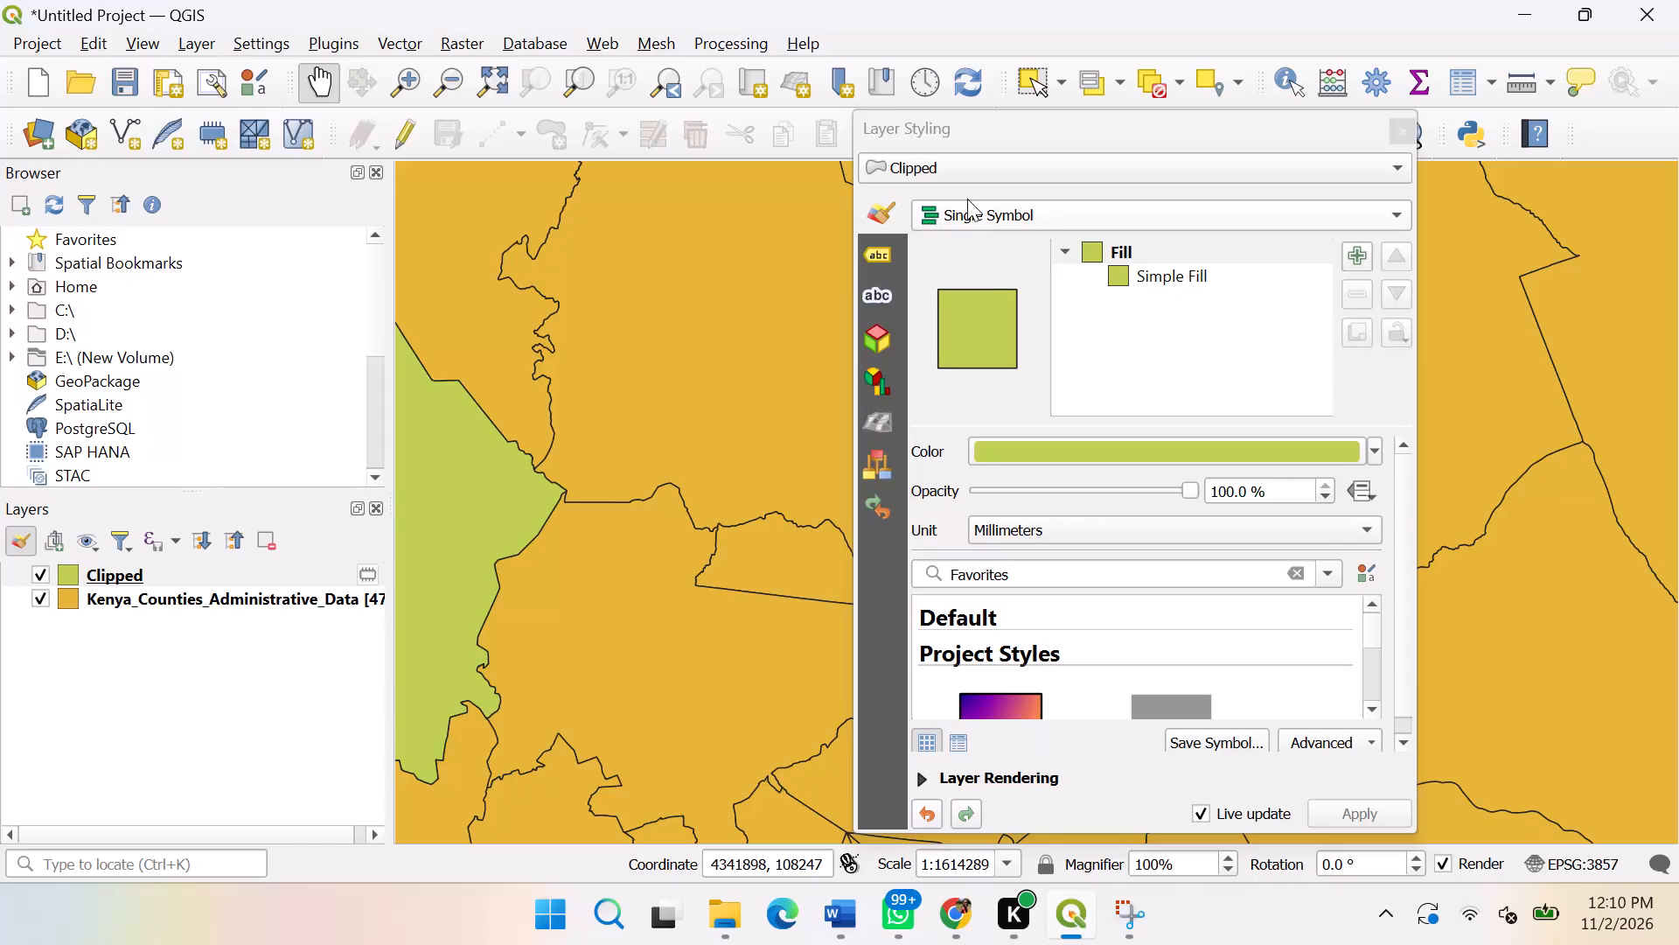
Close the Layer Styling window of the Clipped layer to clear the map view.
drag(1153, 120, 1217, 144)
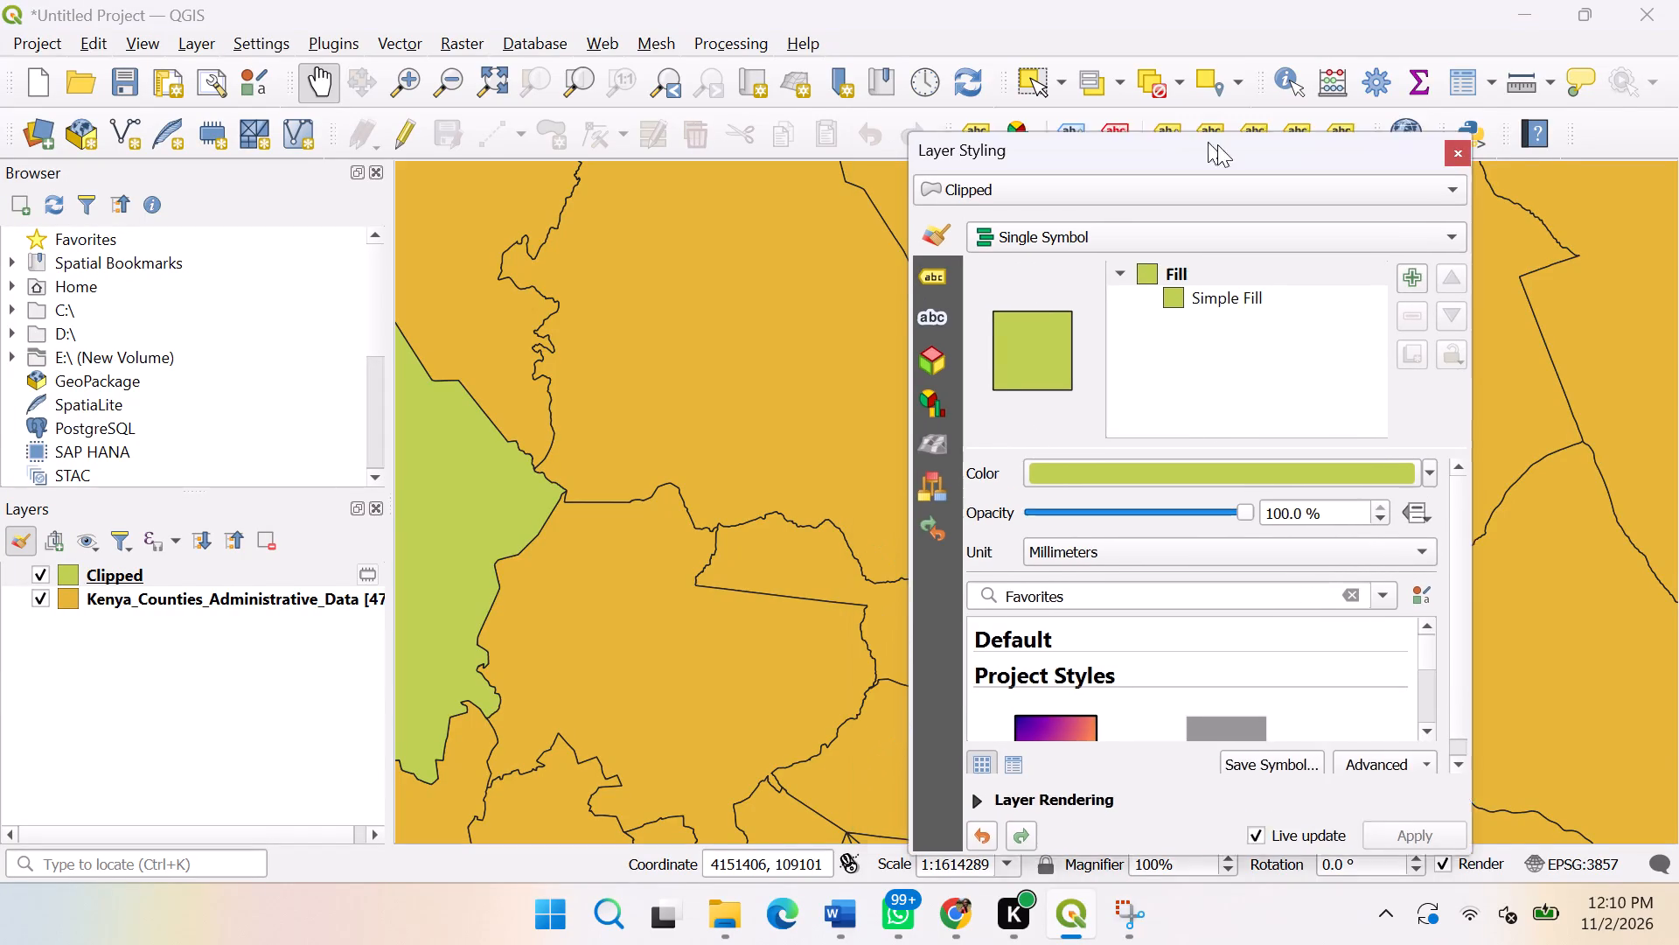
drag(1217, 144, 1313, 192)
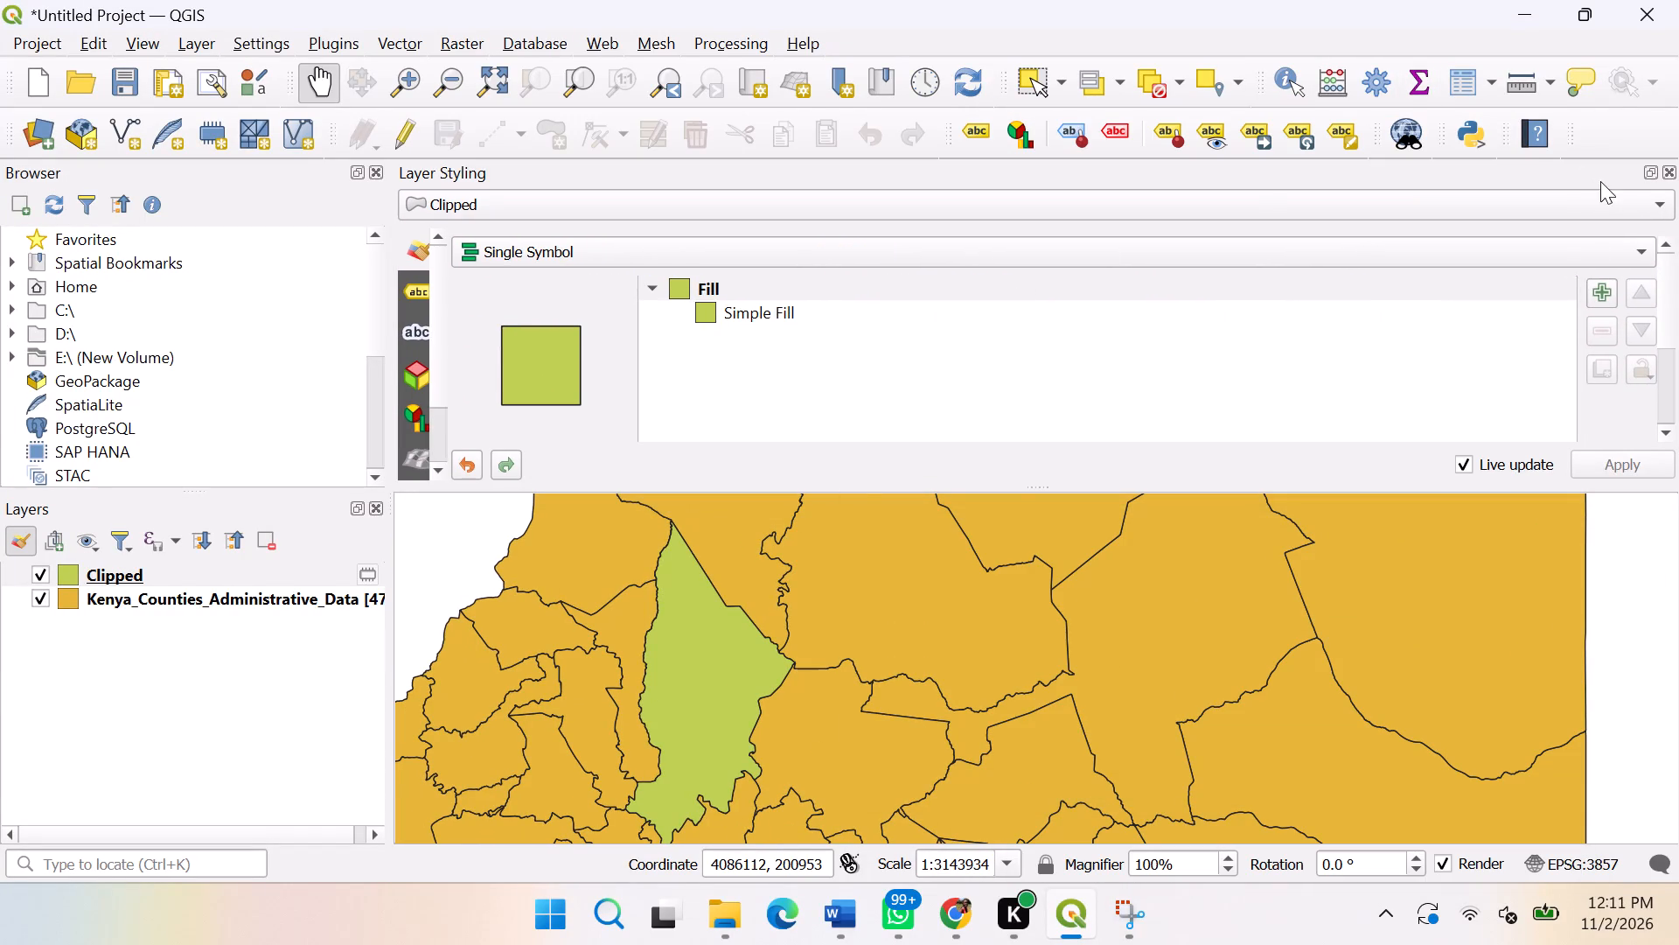
click(1648, 176)
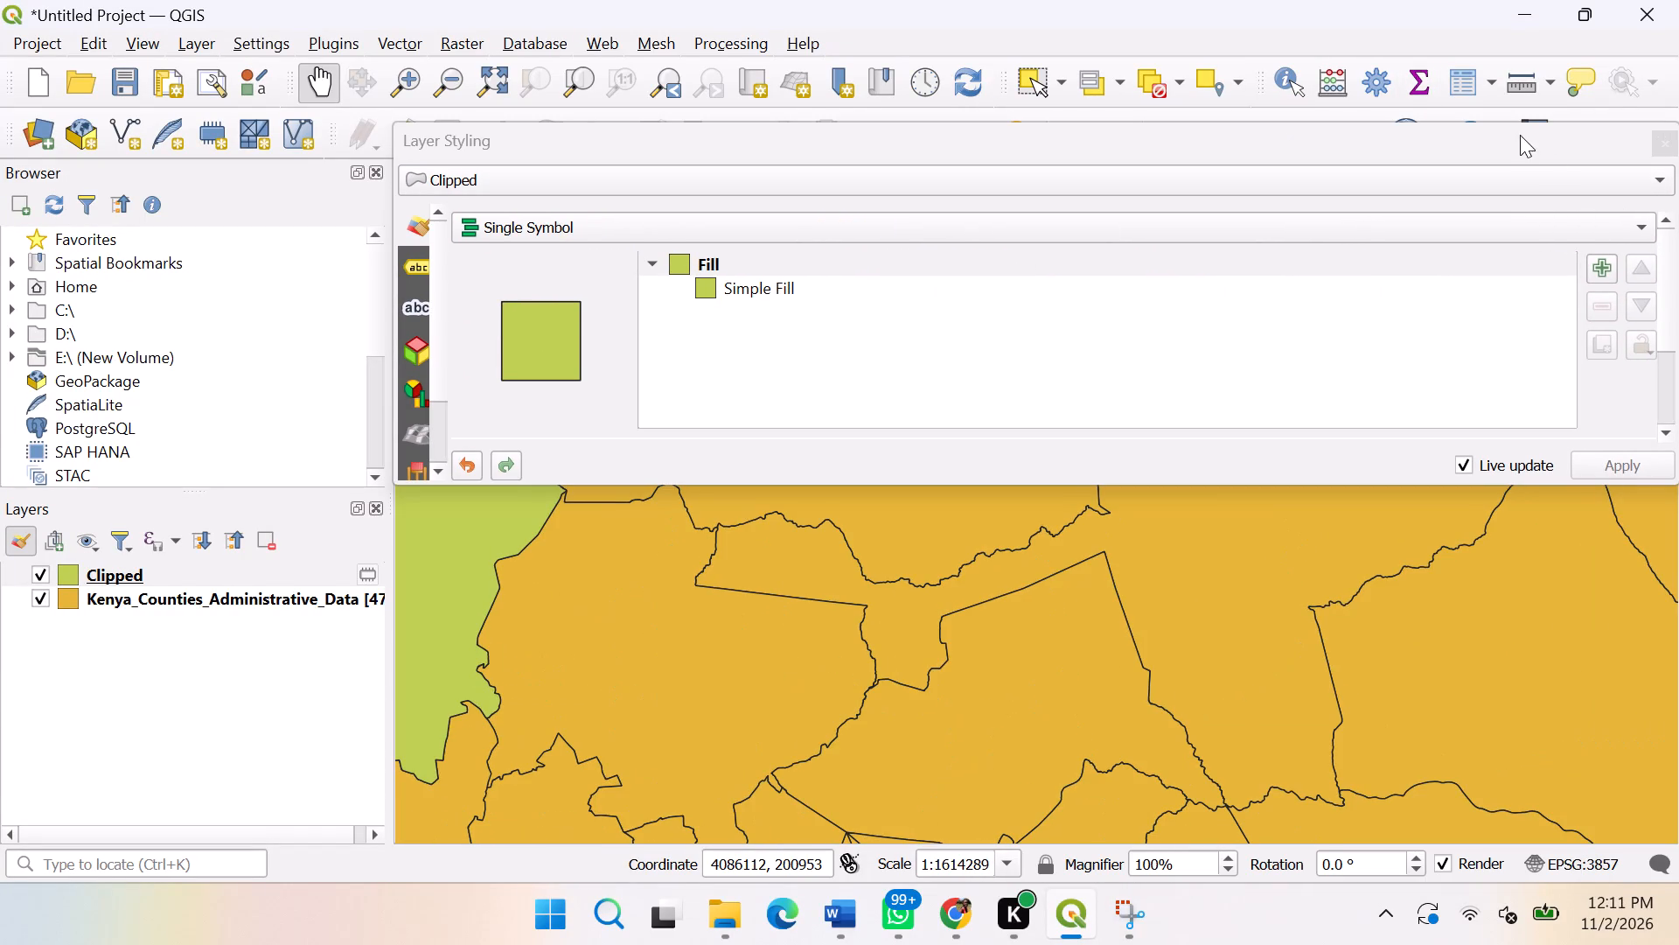
click(1666, 146)
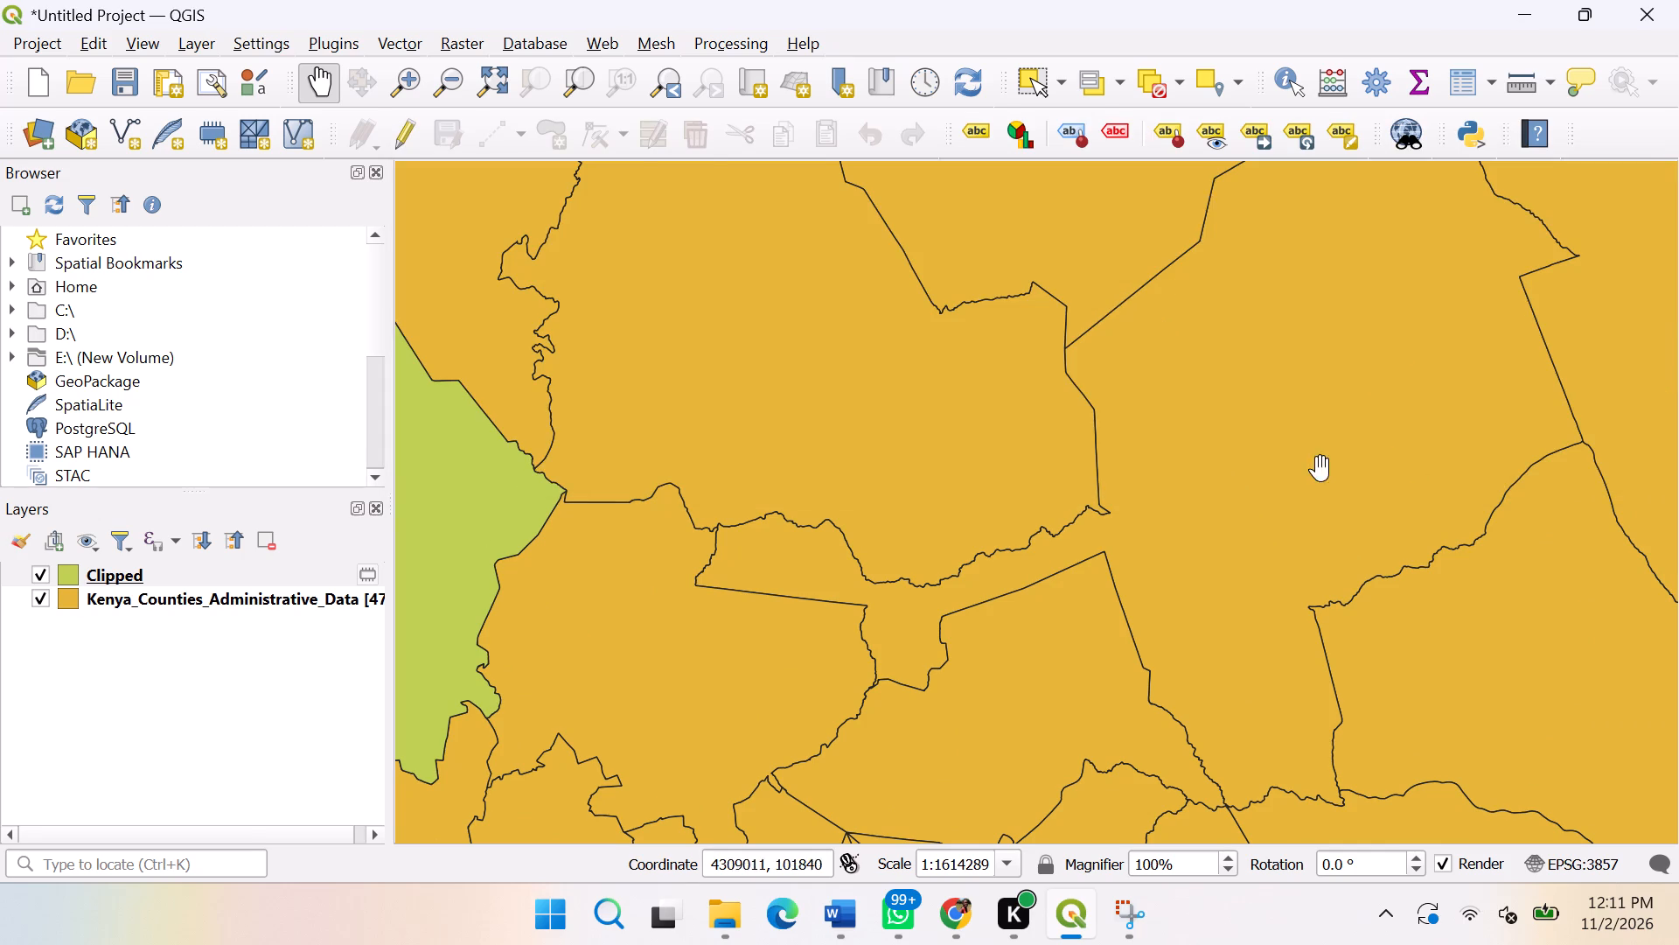
Hide the Kenya_Counties_Administrative_Data layer, leaving only the Clipped layer displayed, and inspect the clipped county's outline.
scroll(1320, 468, down, 2)
drag(1228, 474, 1051, 481)
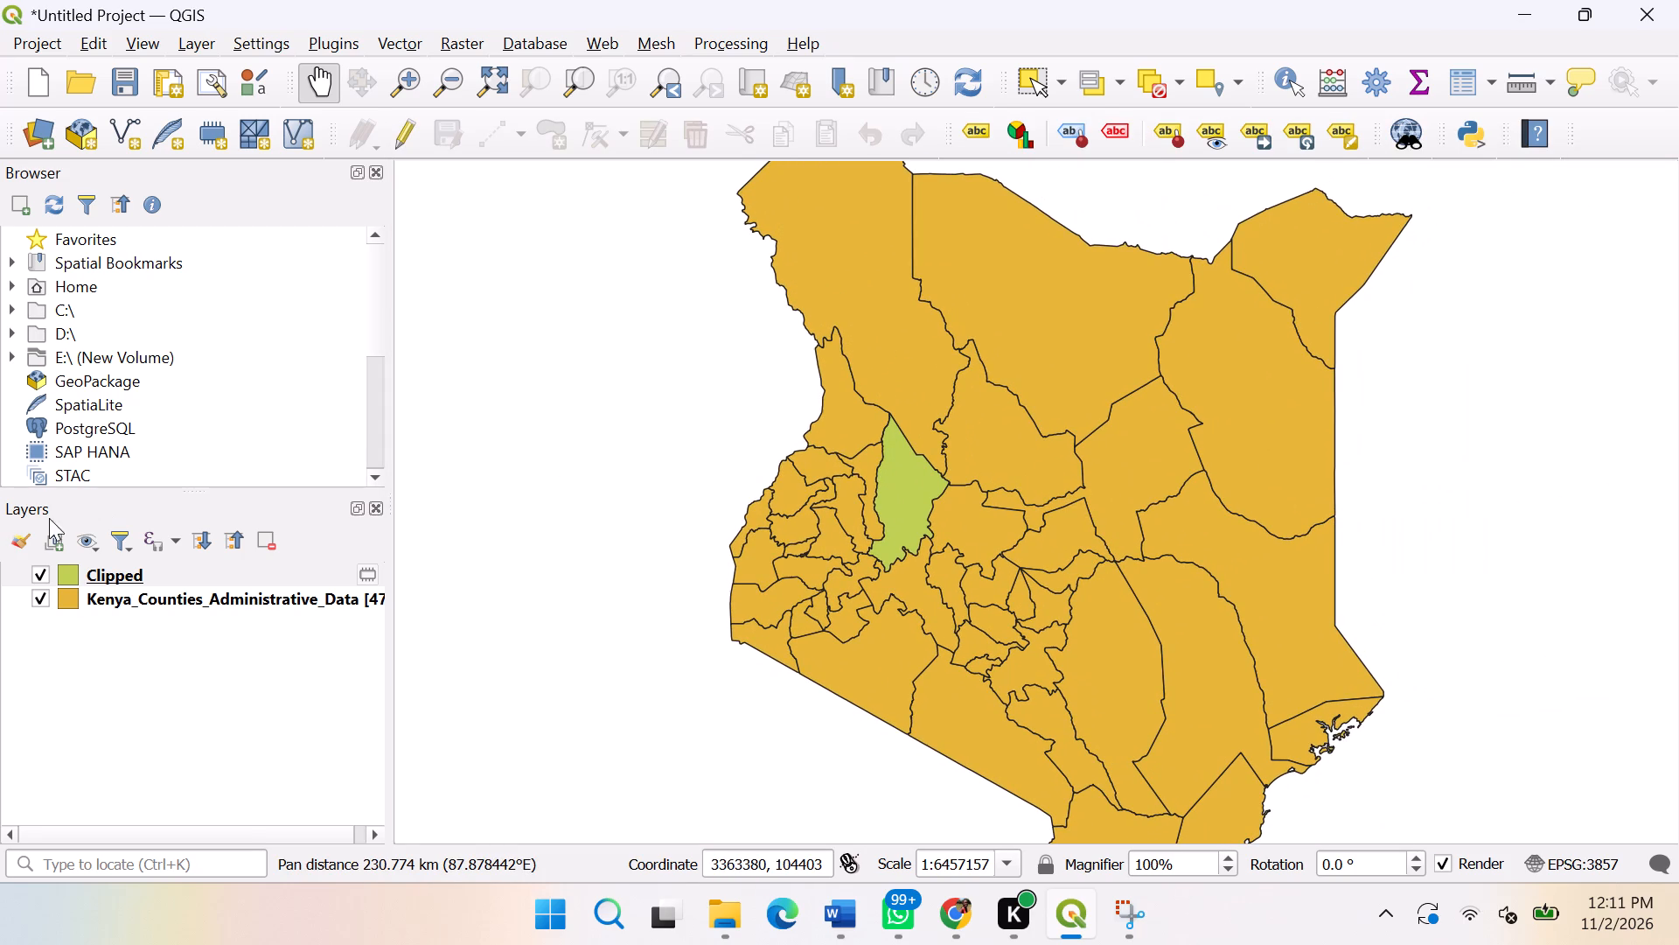
click(39, 595)
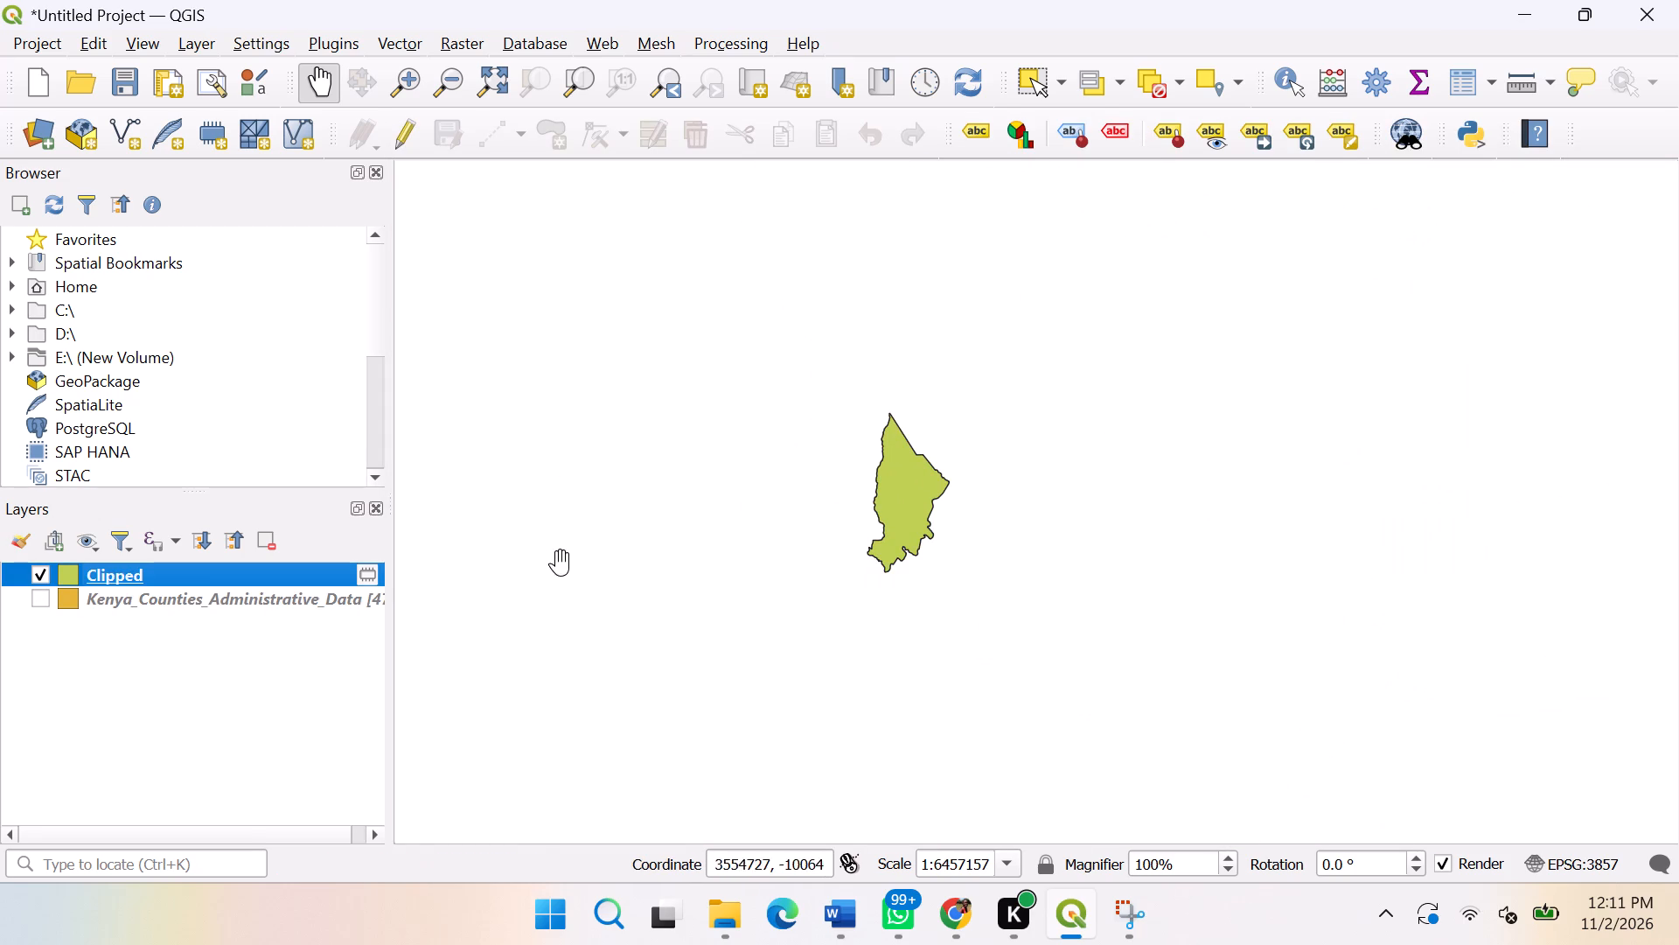
scroll(946, 512, up, 3)
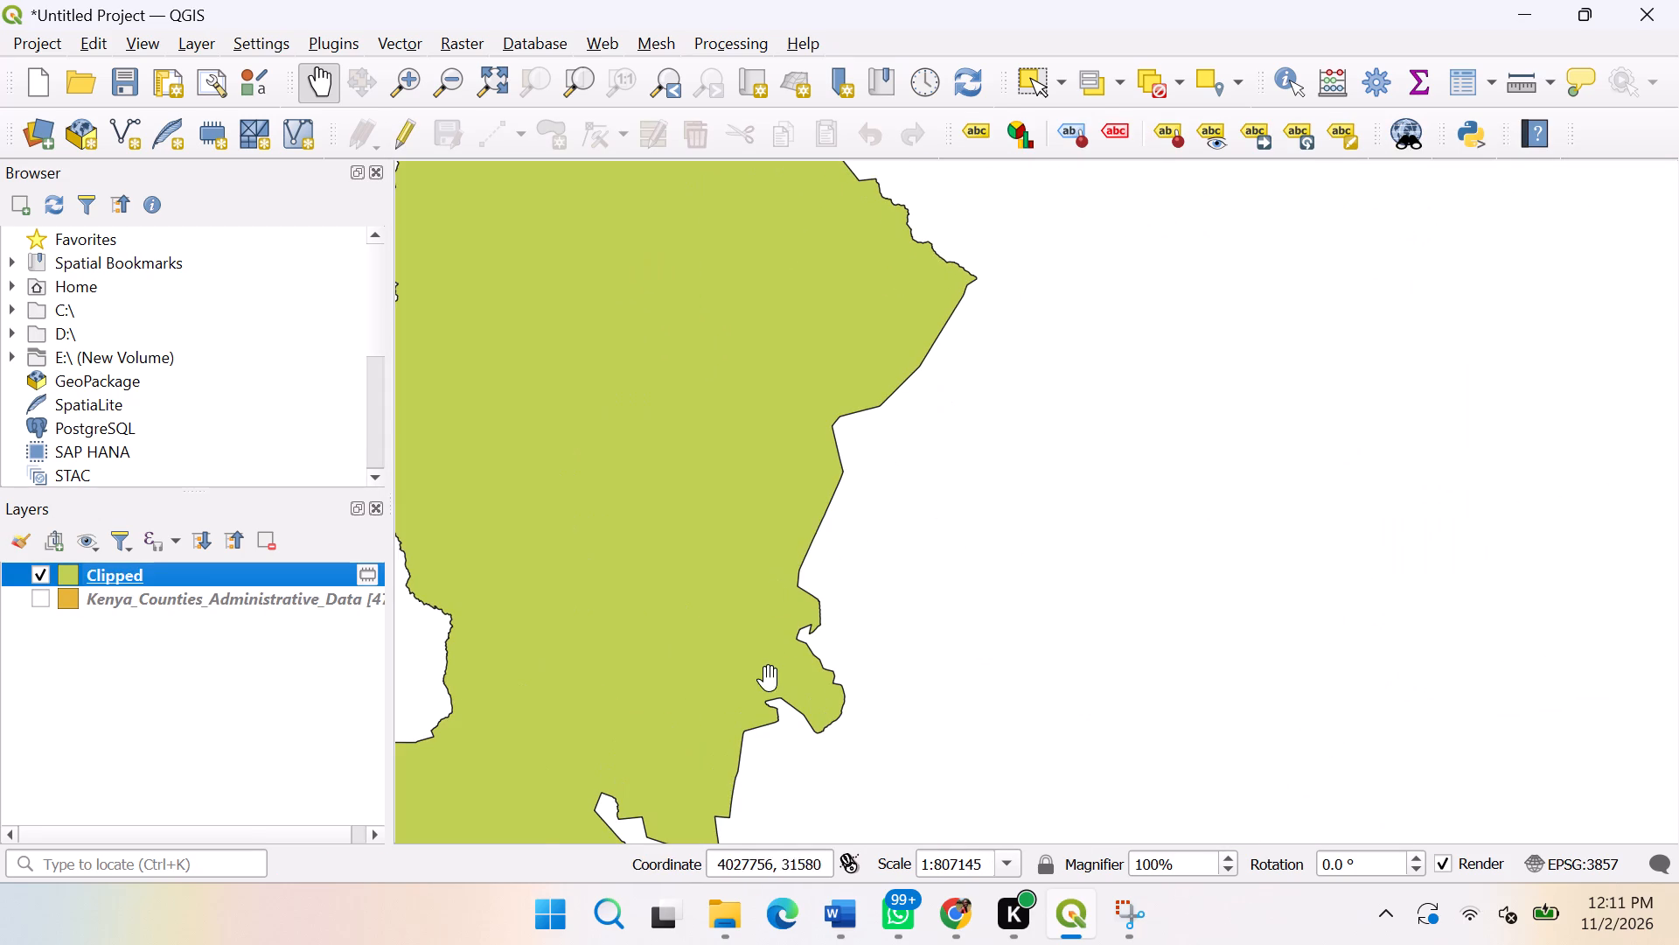
scroll(772, 691, down, 1)
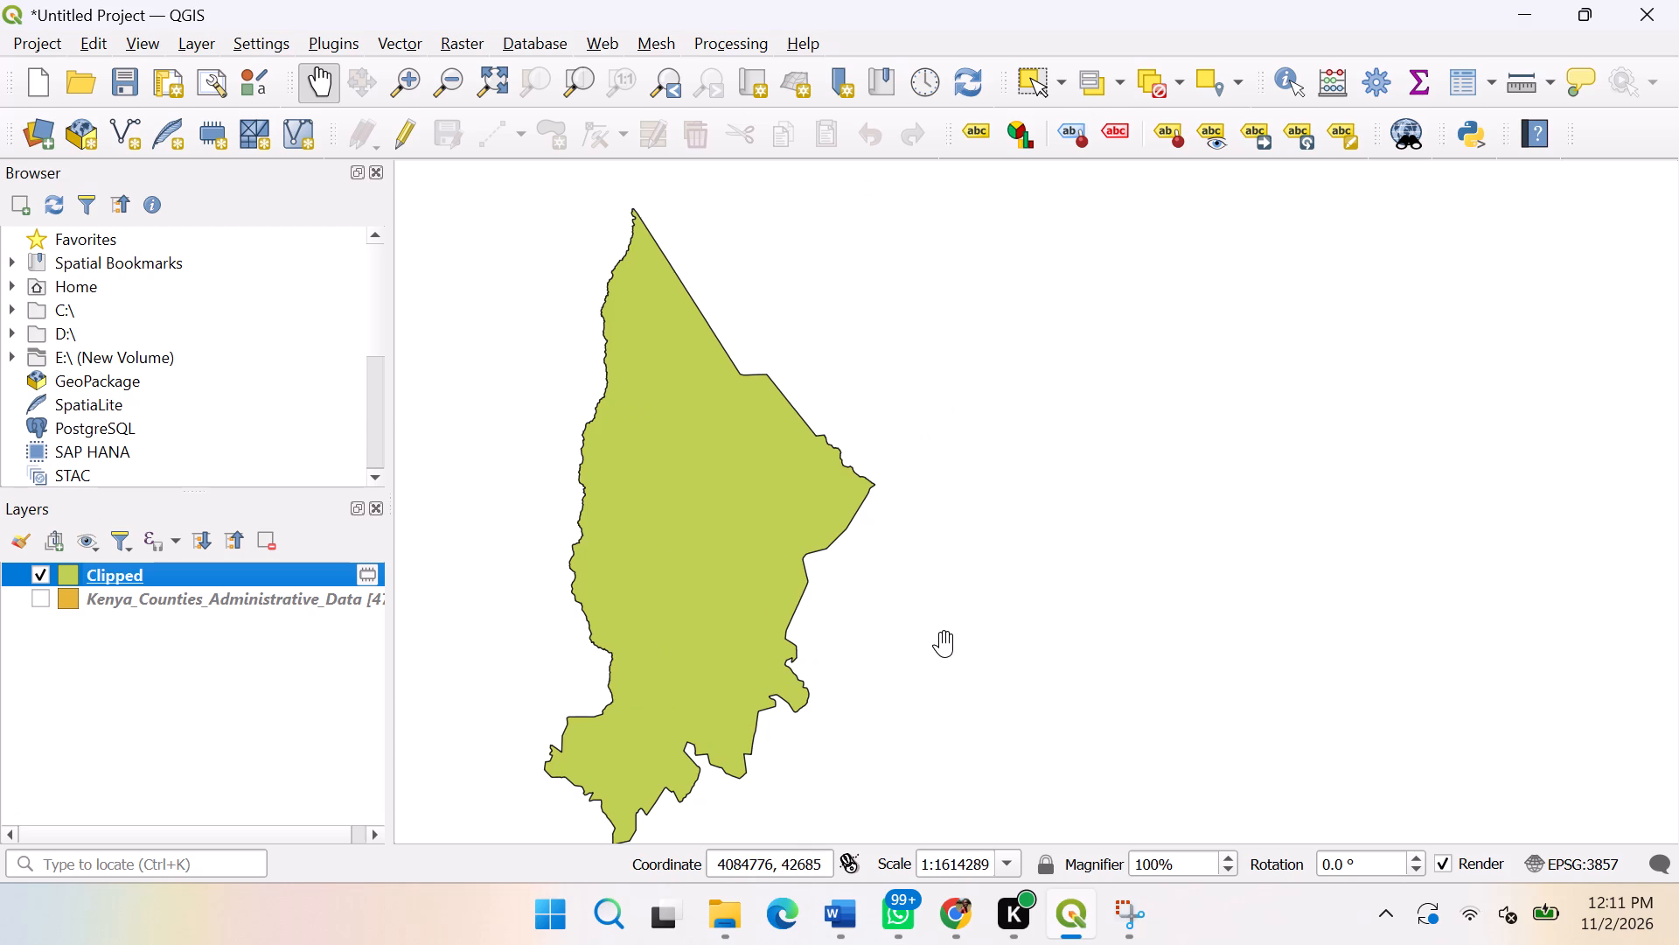
right_click(733, 717)
drag(734, 712, 723, 696)
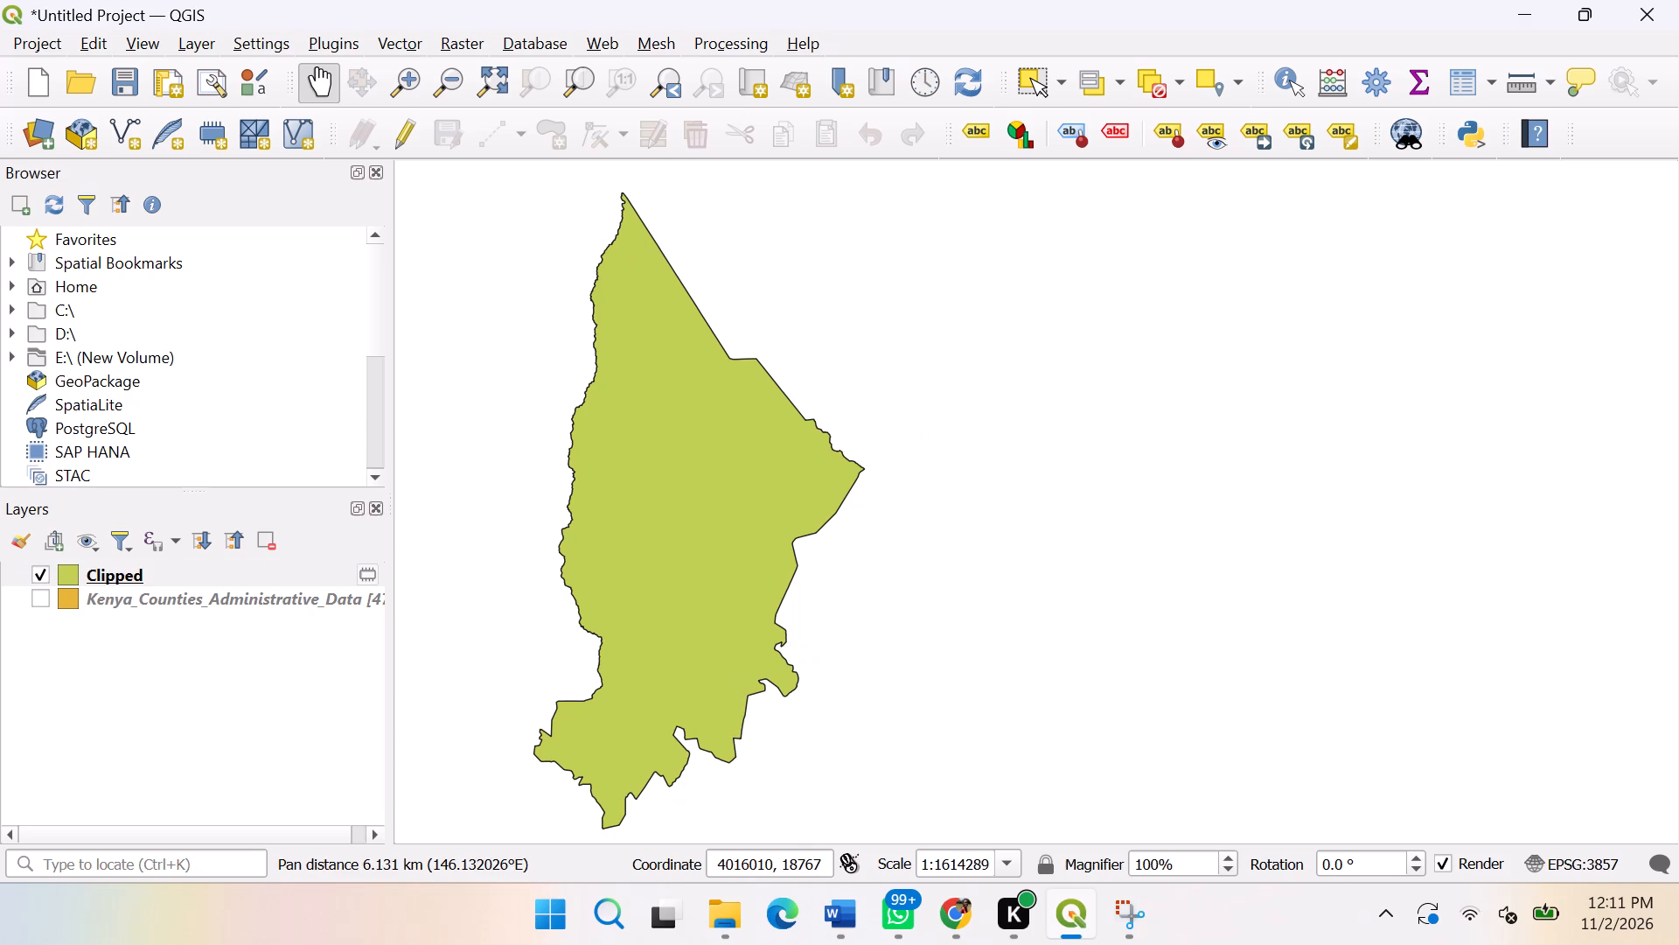
drag(697, 589, 958, 542)
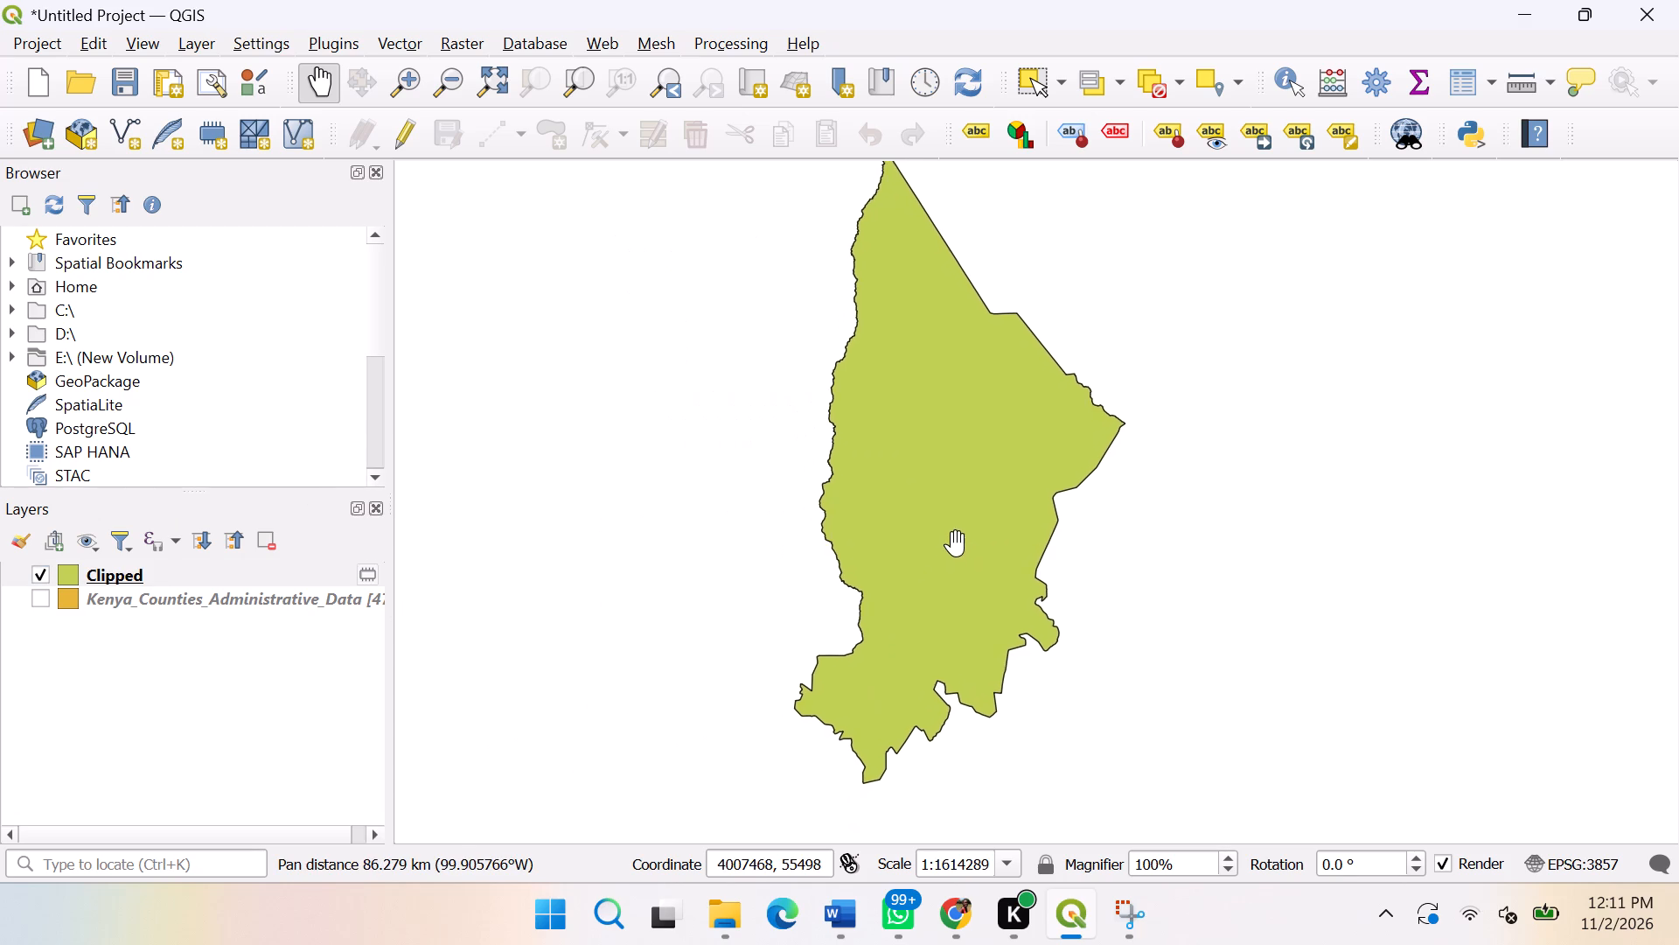
scroll(972, 451, up, 1)
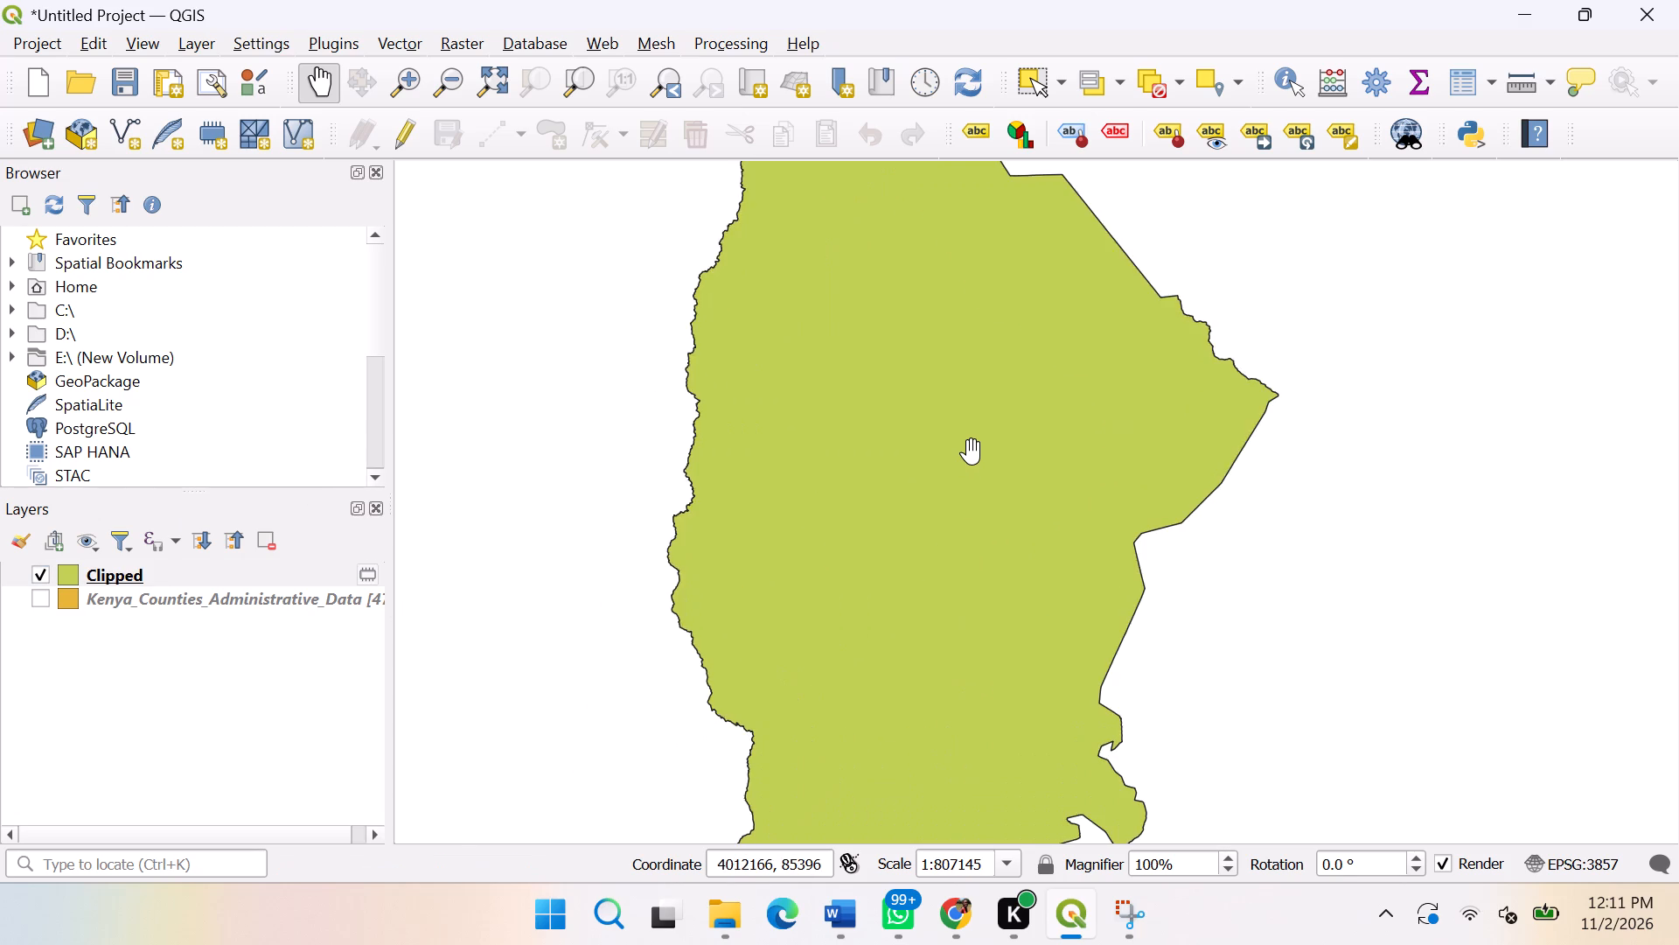
scroll(972, 451, down, 1)
Open the attribute table of the Clipped layer to examine the county's record.
right_click(115, 577)
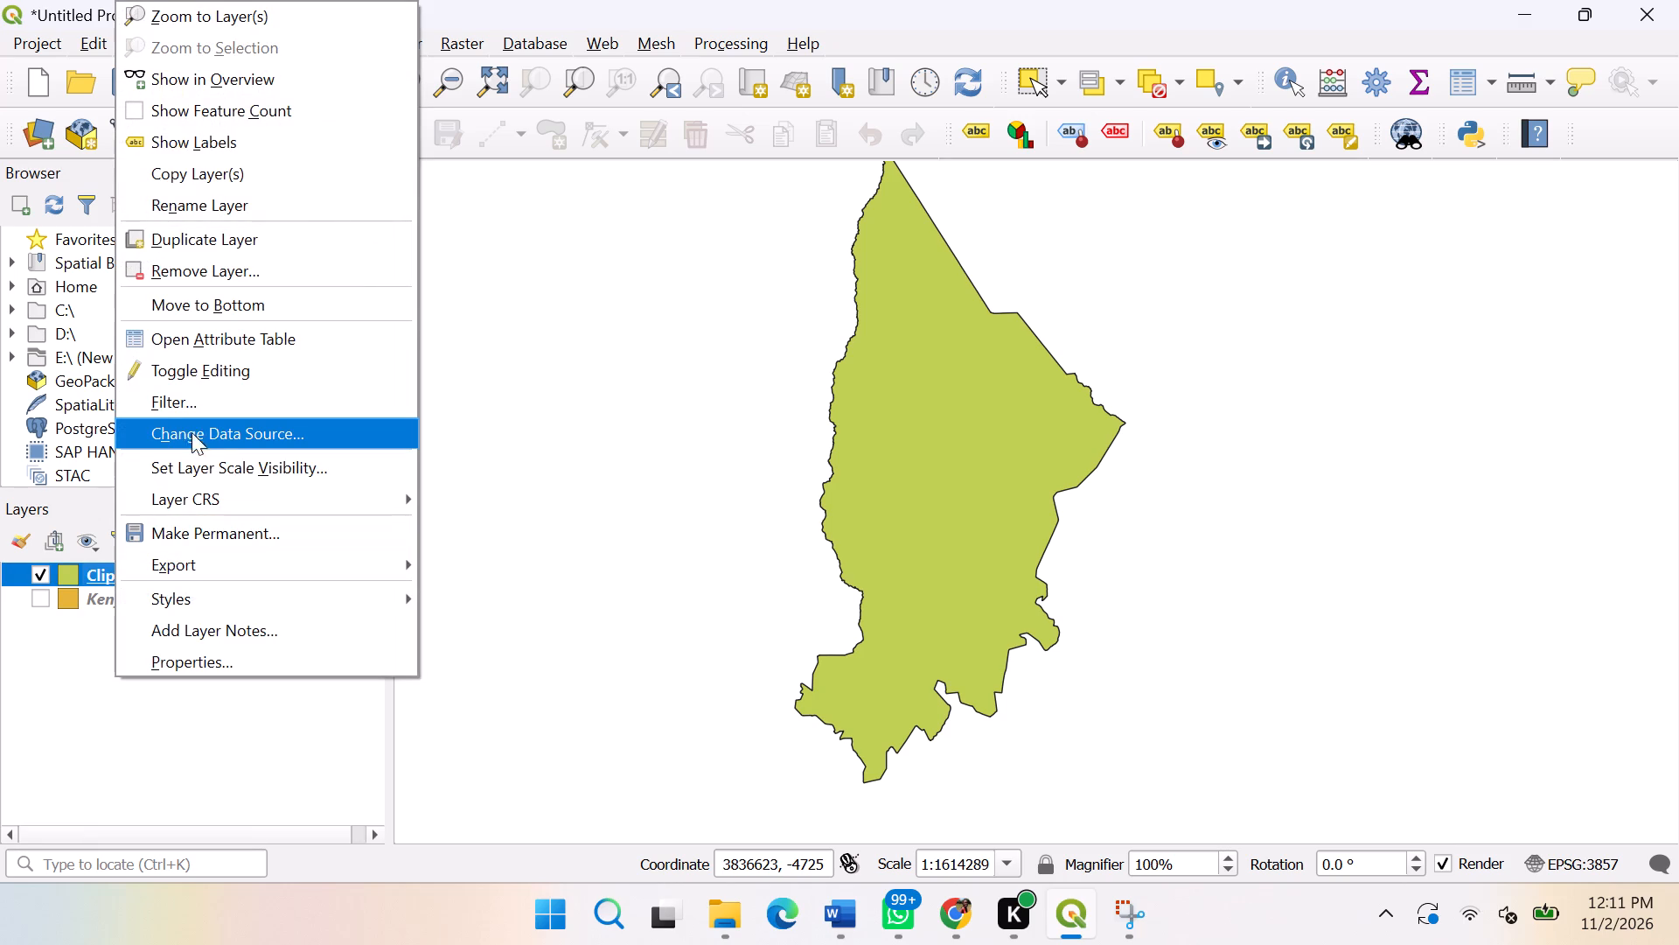
click(242, 338)
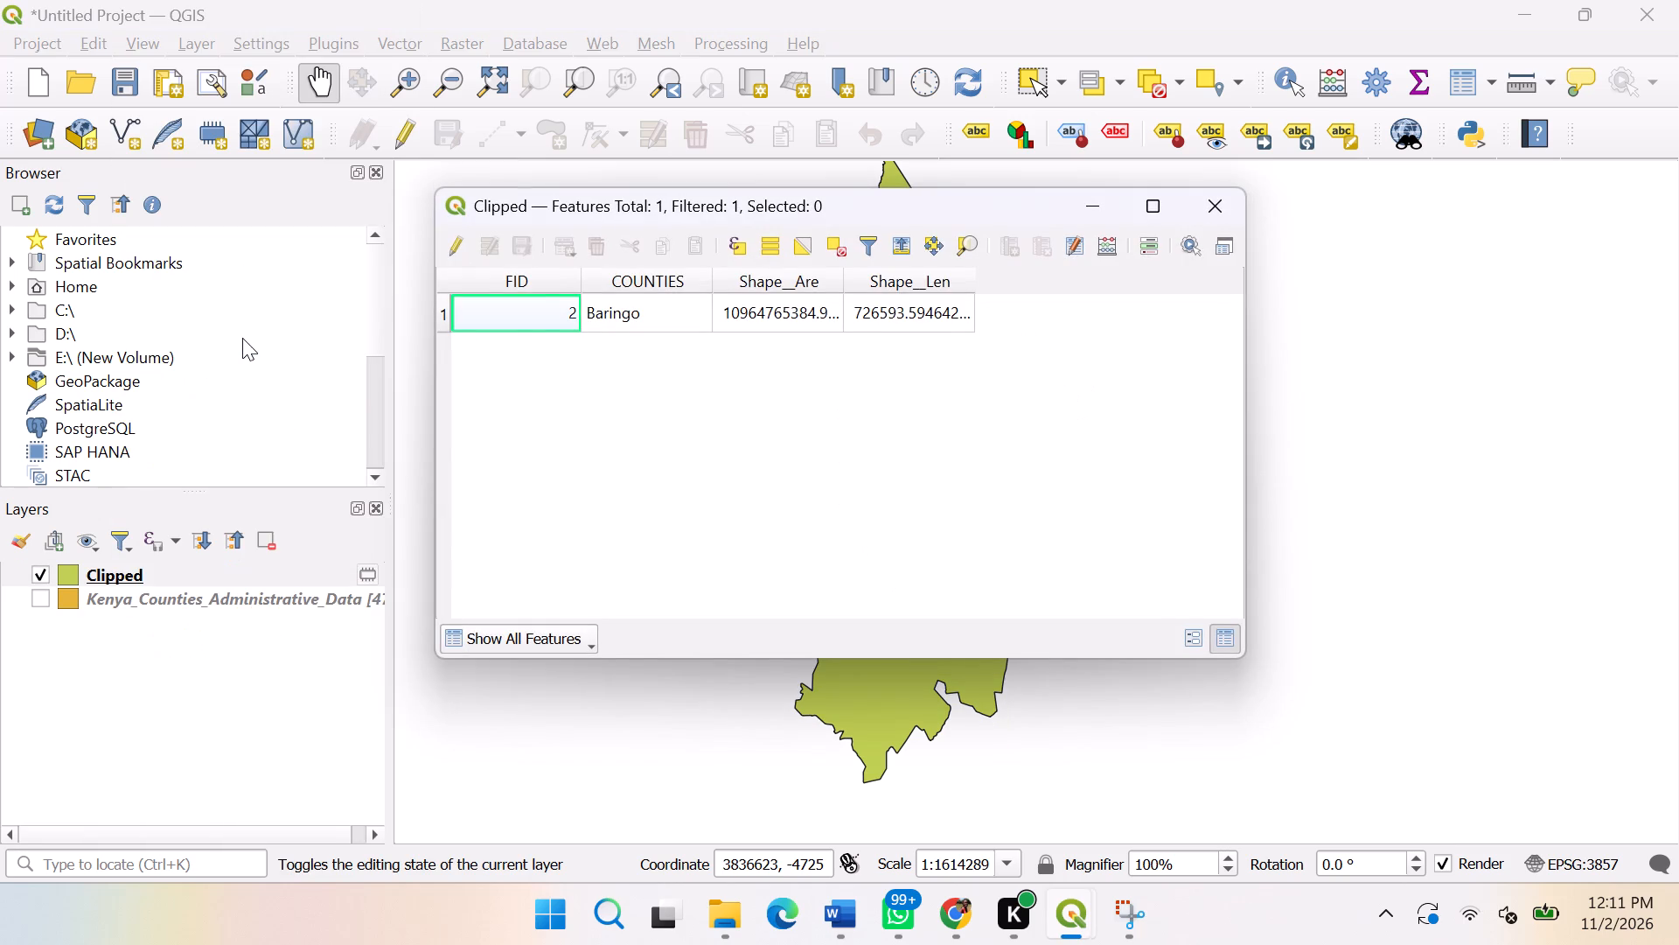
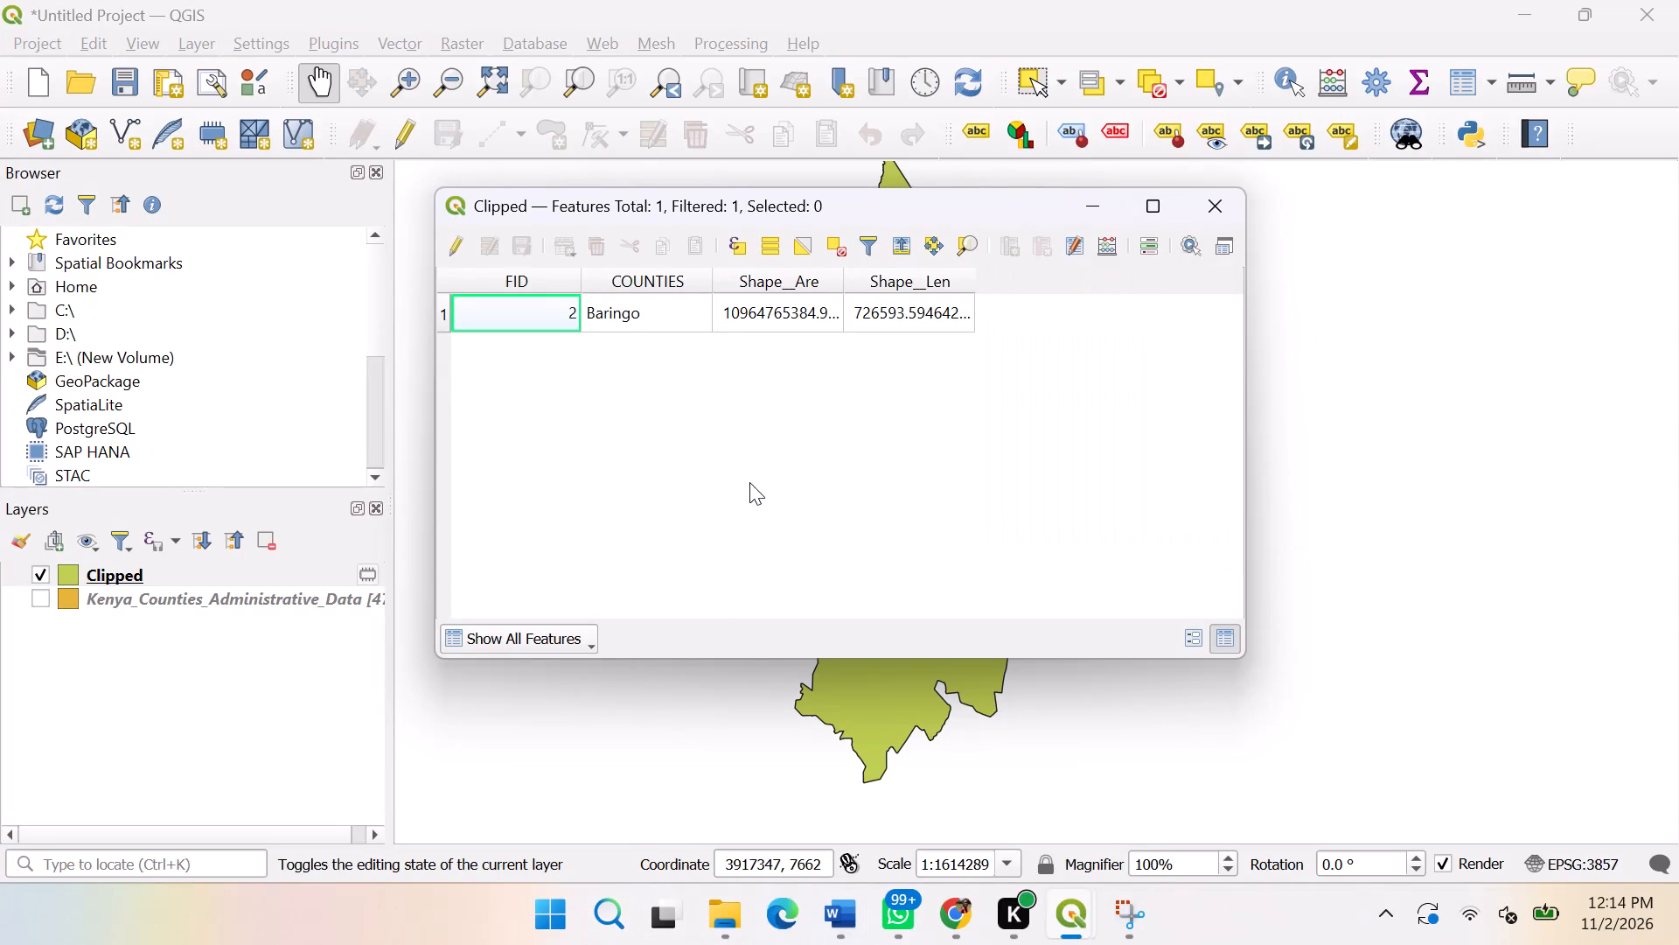
Review the county name and area fields in the Clipped layer's attribute table, and close the table.
click(691, 311)
click(777, 303)
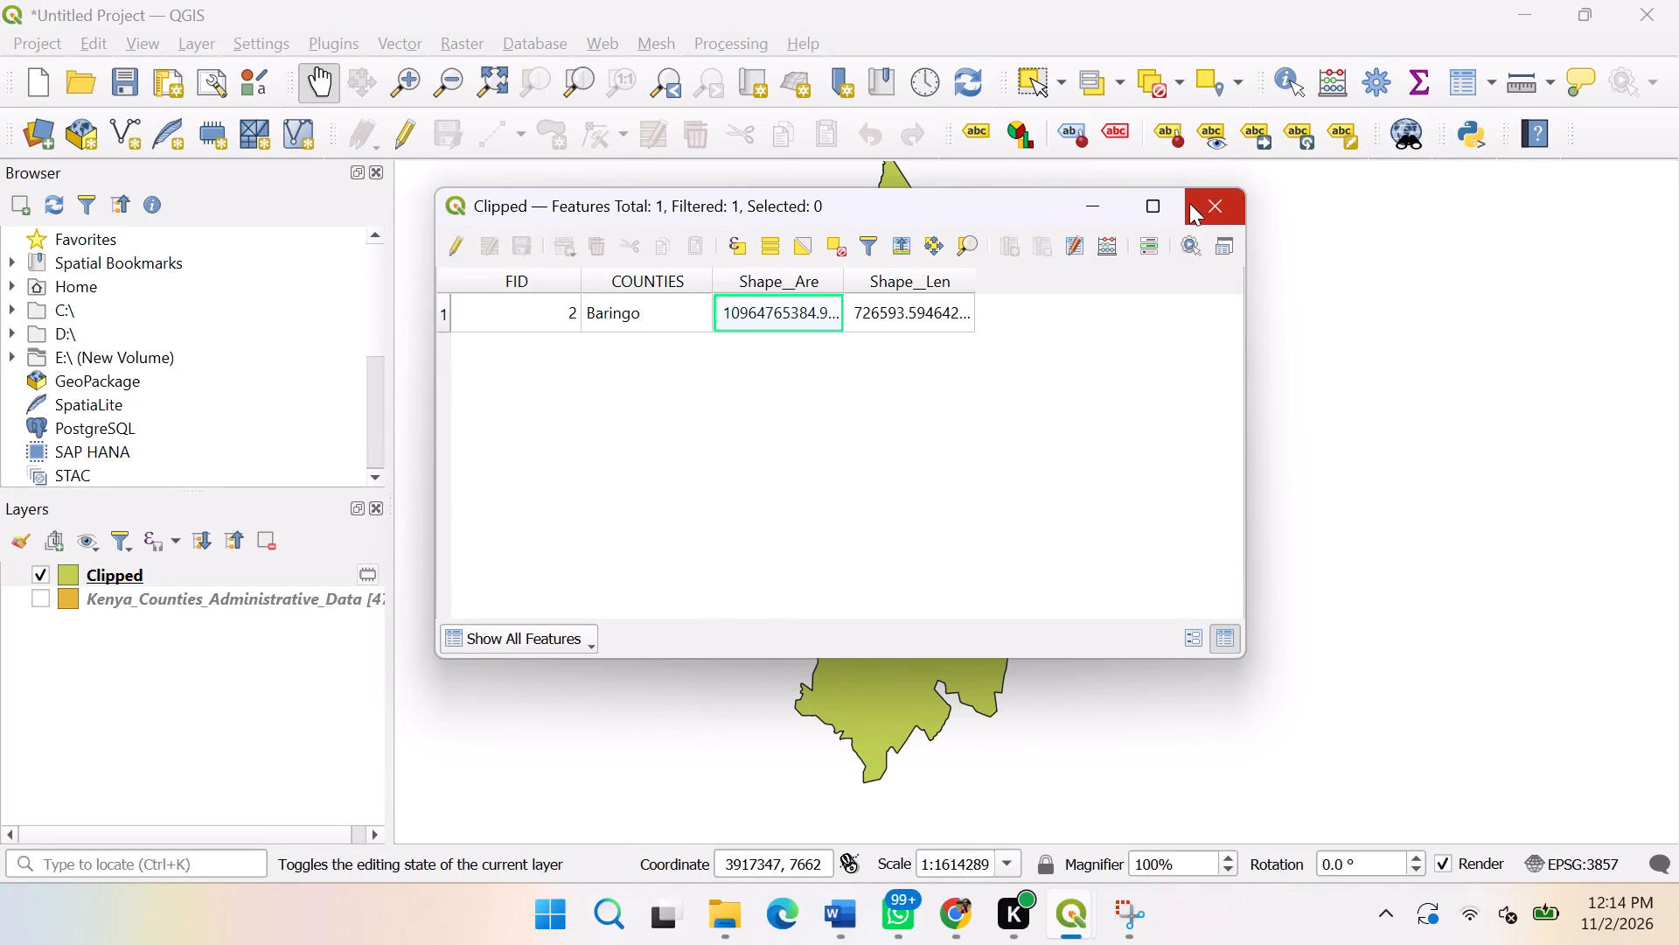
click(1212, 213)
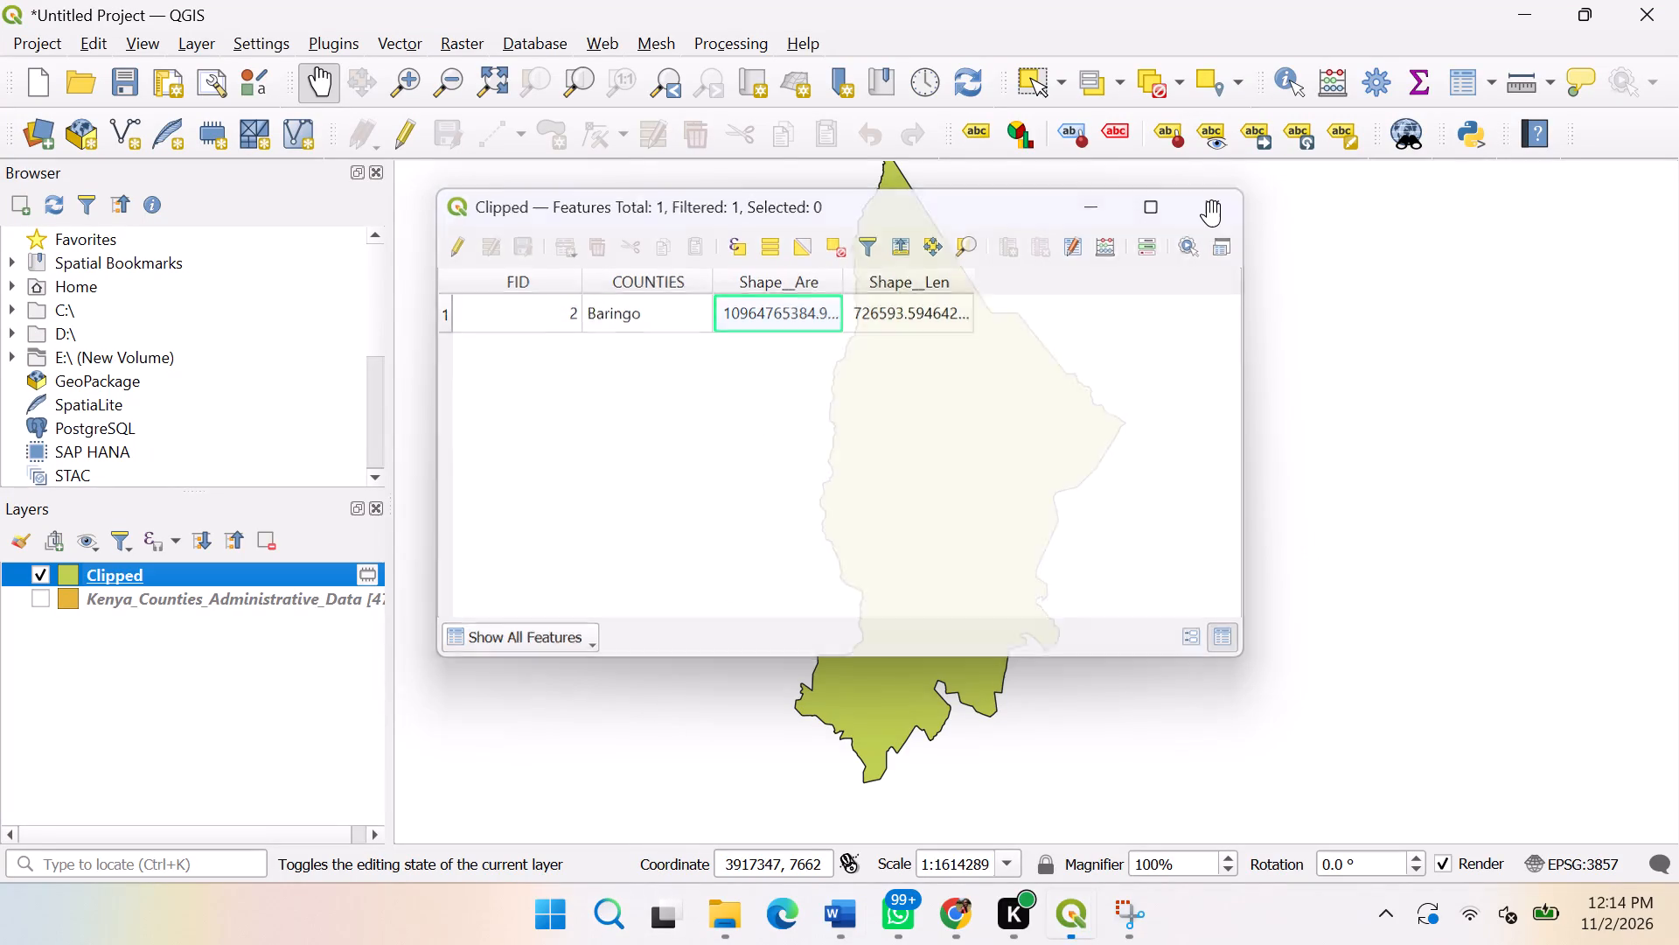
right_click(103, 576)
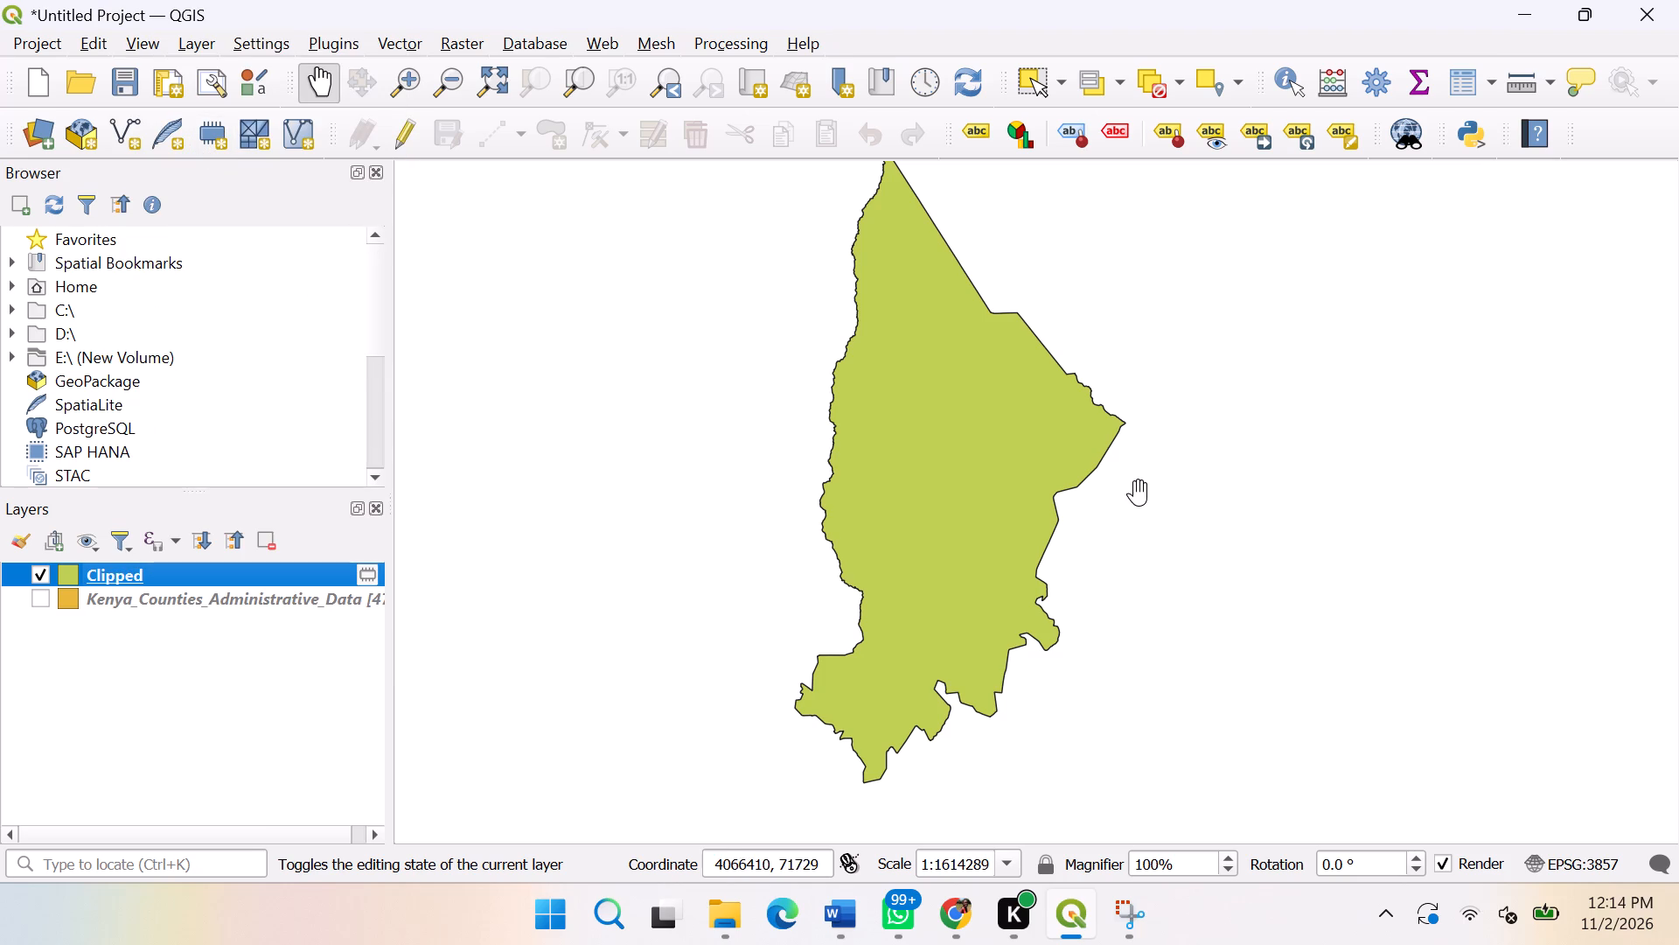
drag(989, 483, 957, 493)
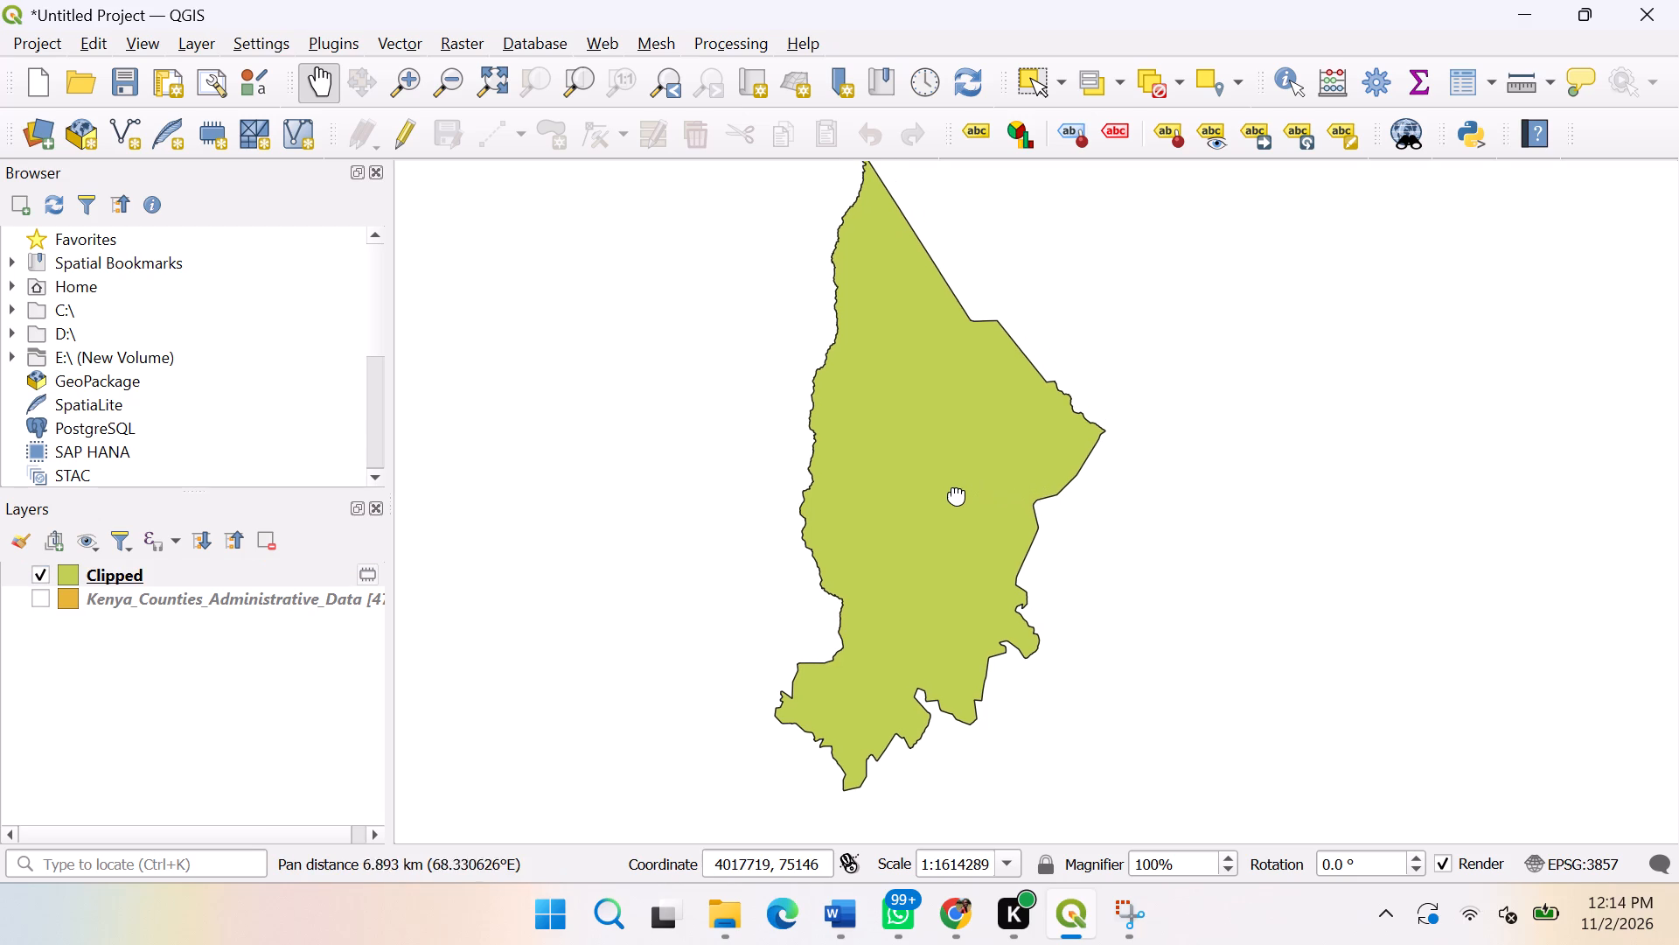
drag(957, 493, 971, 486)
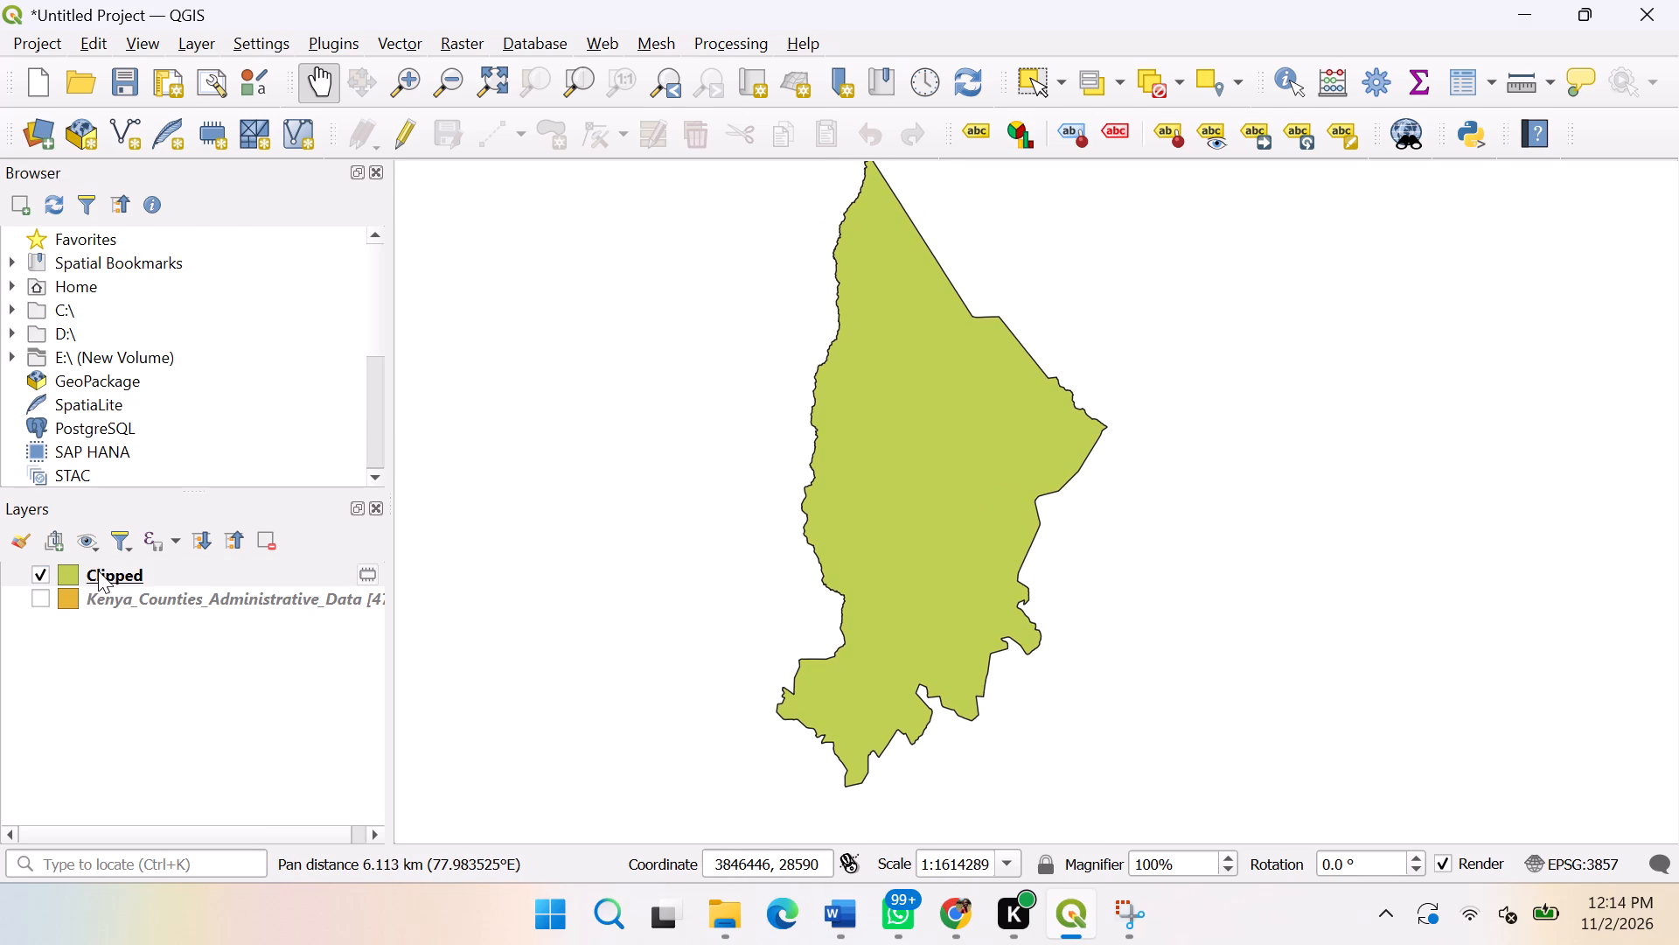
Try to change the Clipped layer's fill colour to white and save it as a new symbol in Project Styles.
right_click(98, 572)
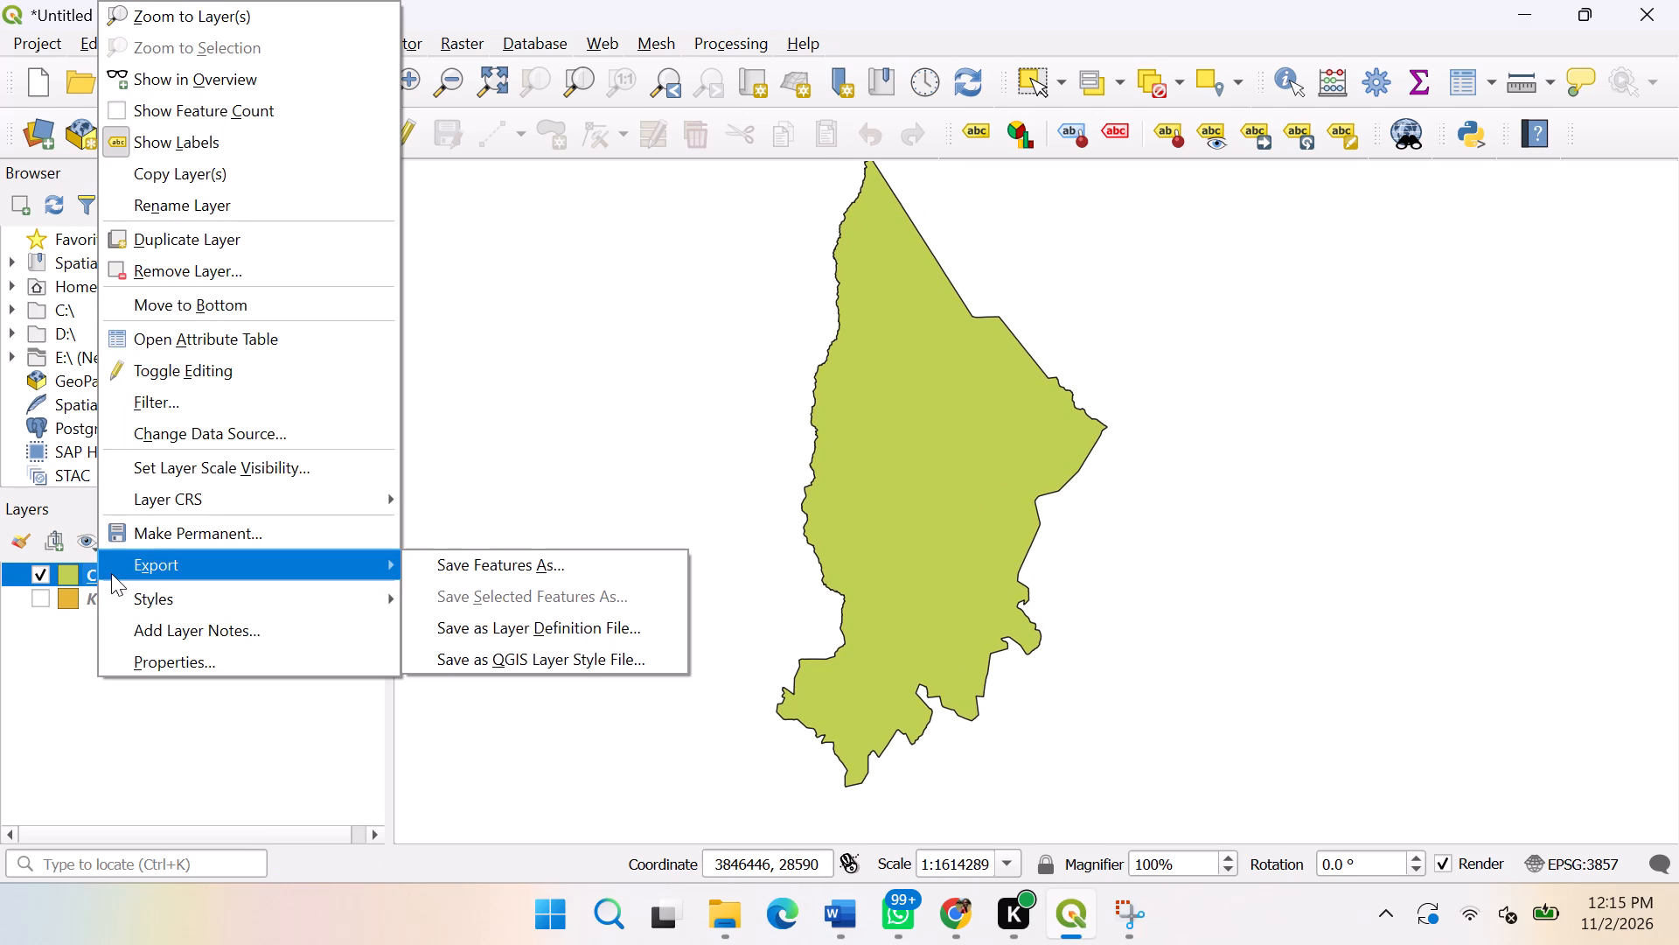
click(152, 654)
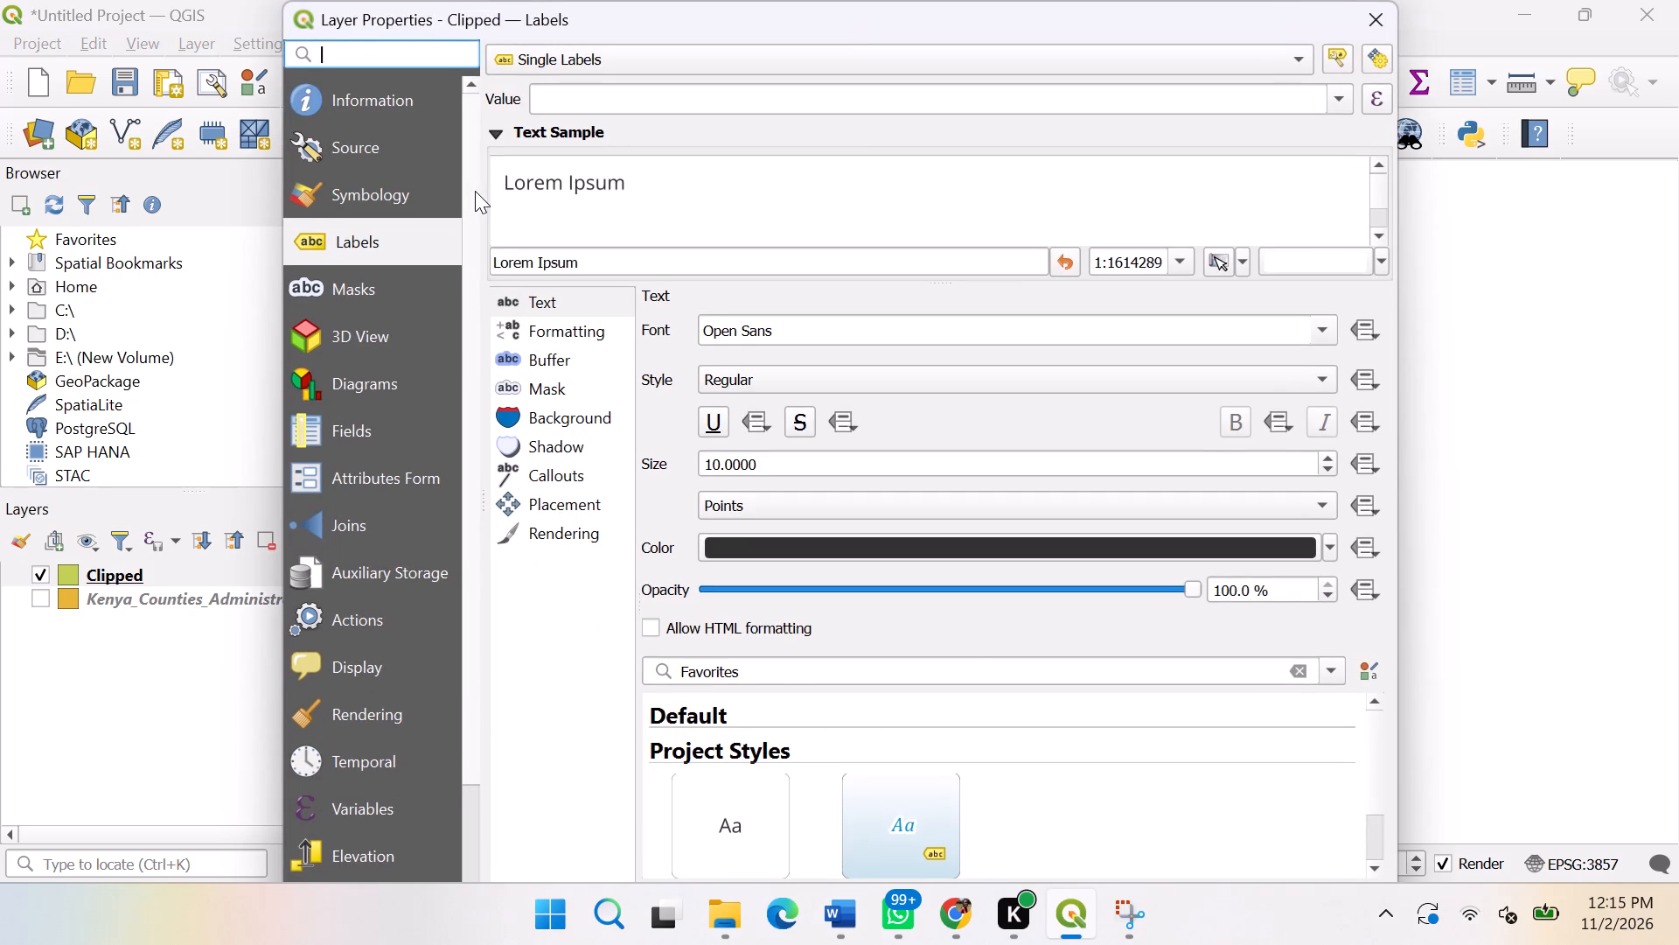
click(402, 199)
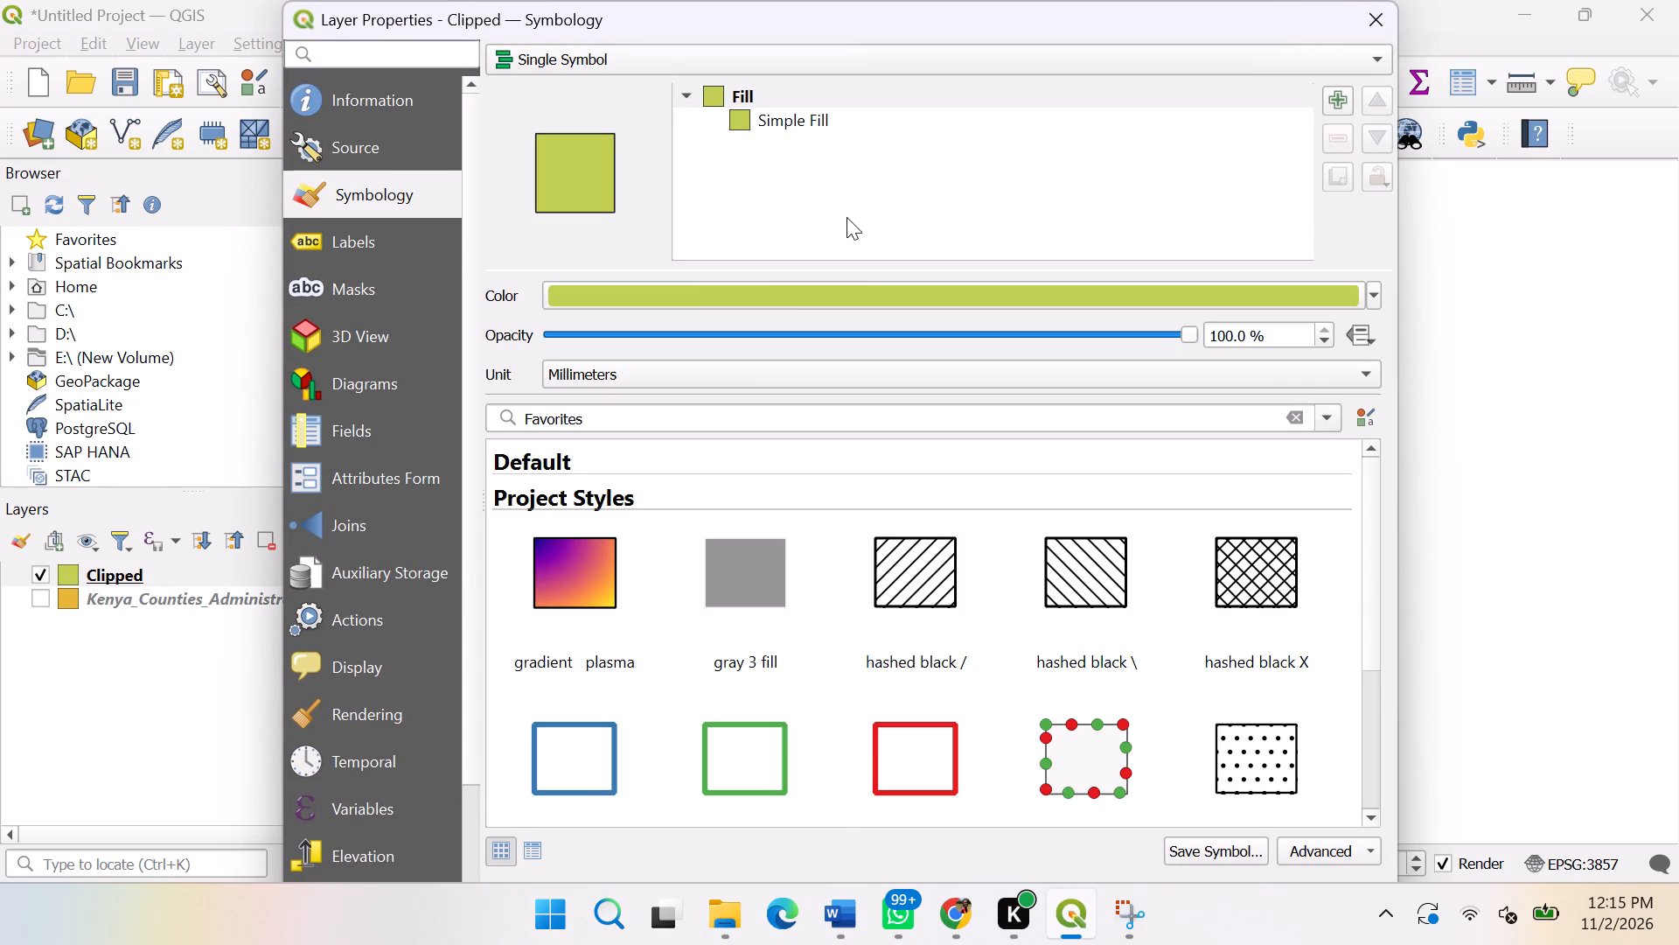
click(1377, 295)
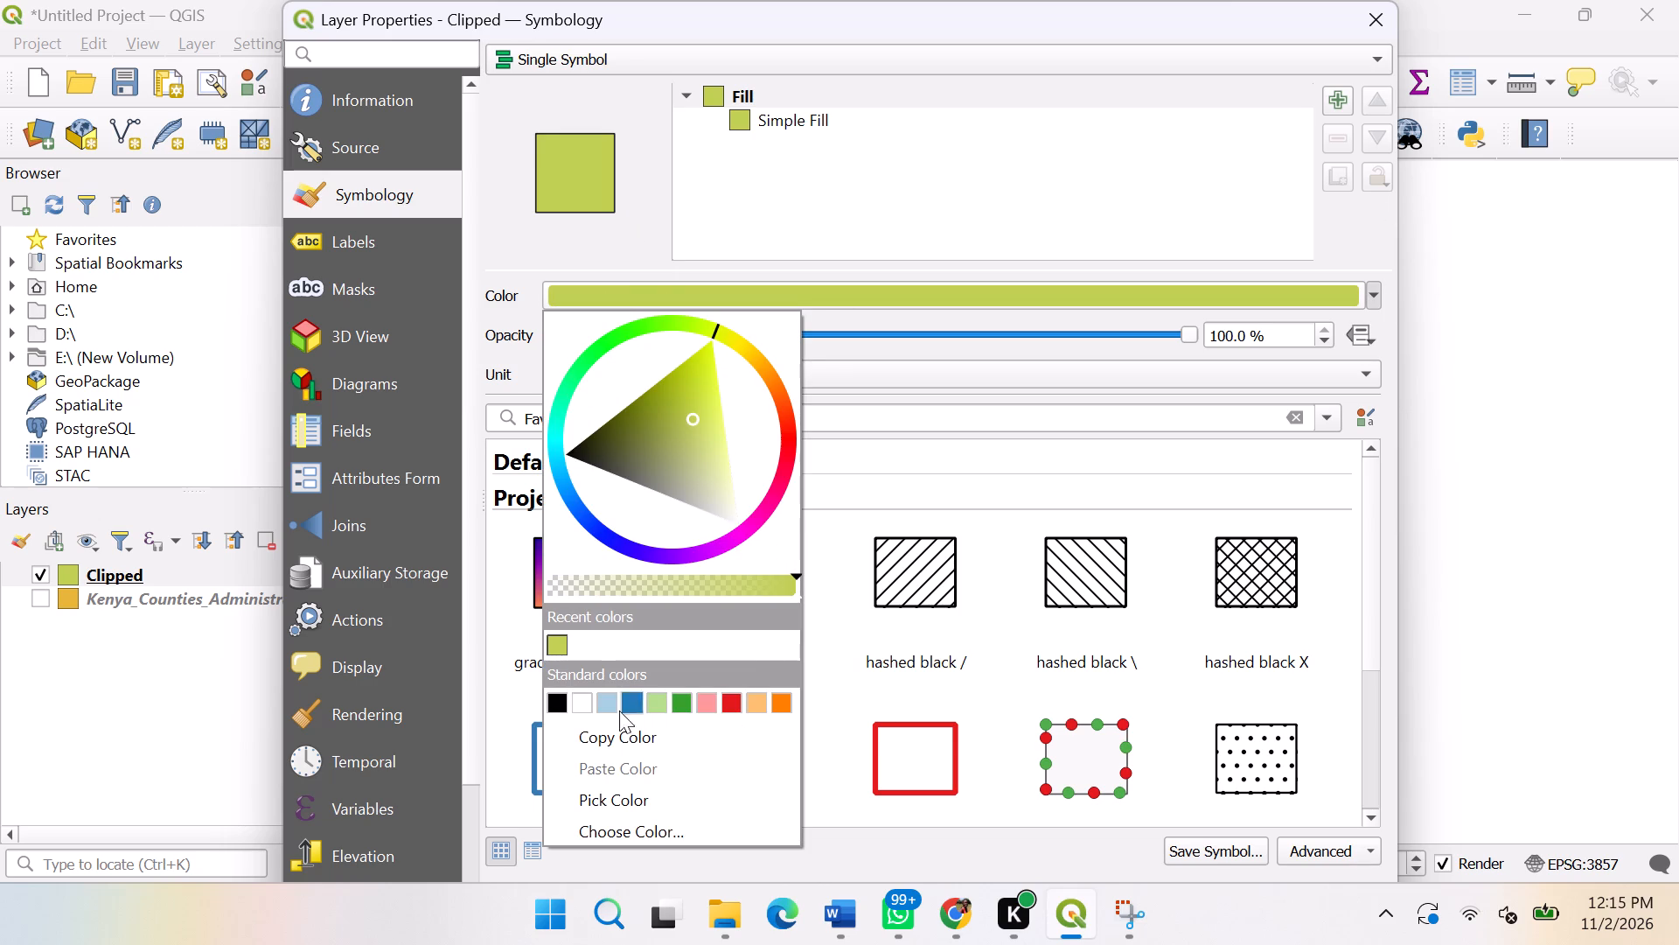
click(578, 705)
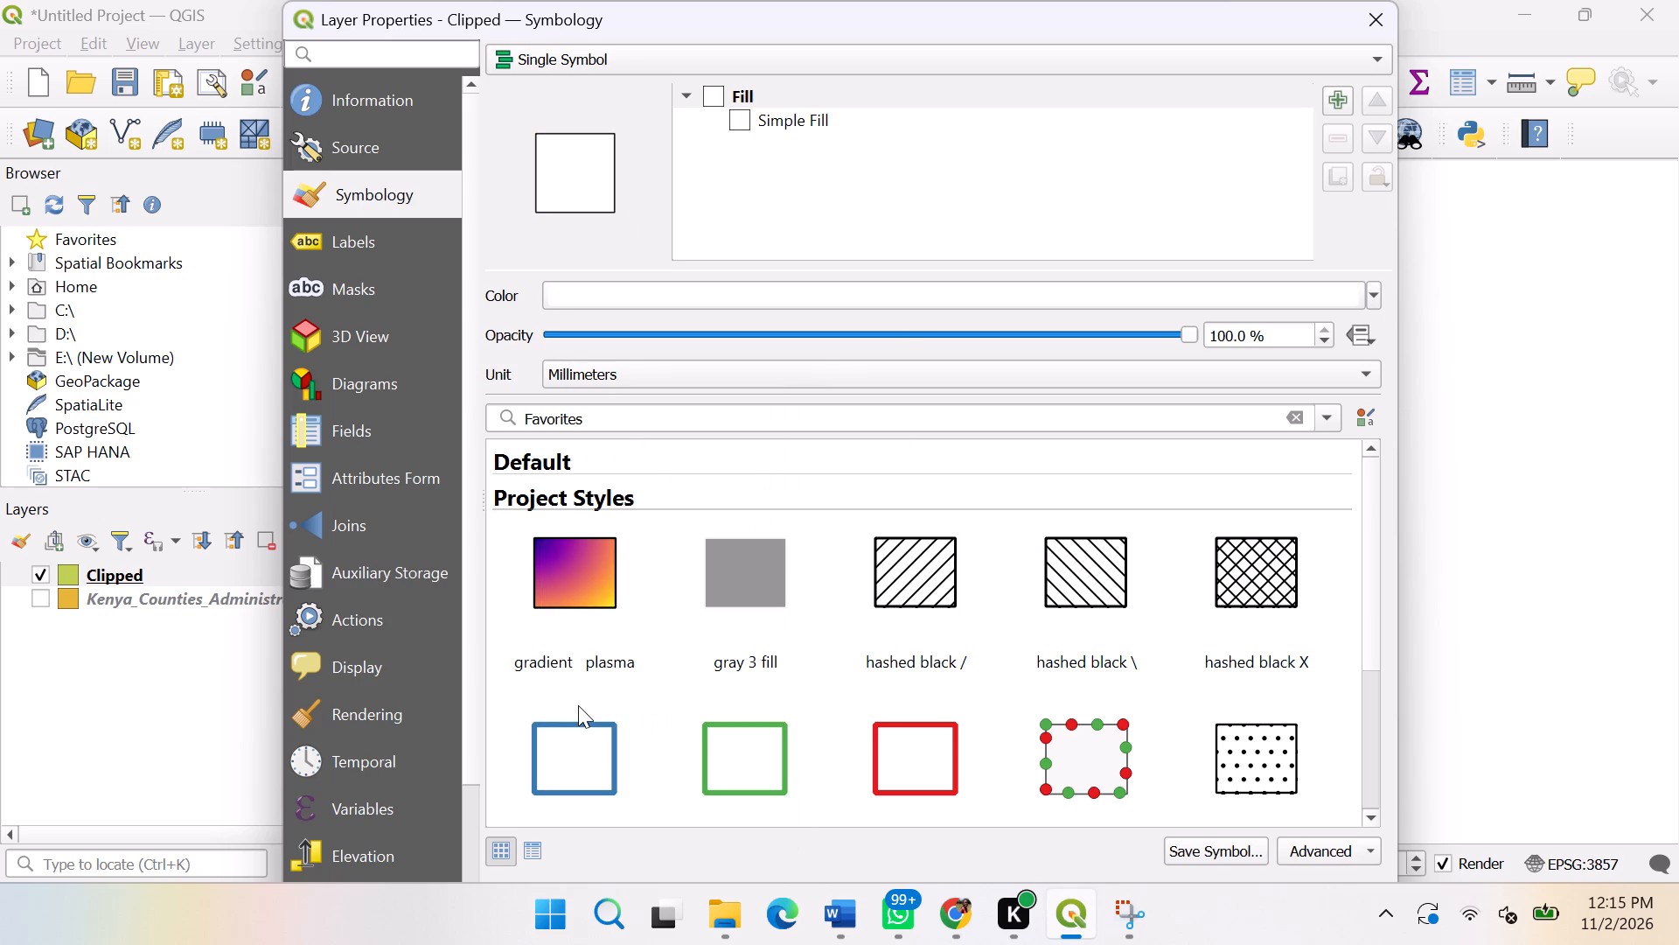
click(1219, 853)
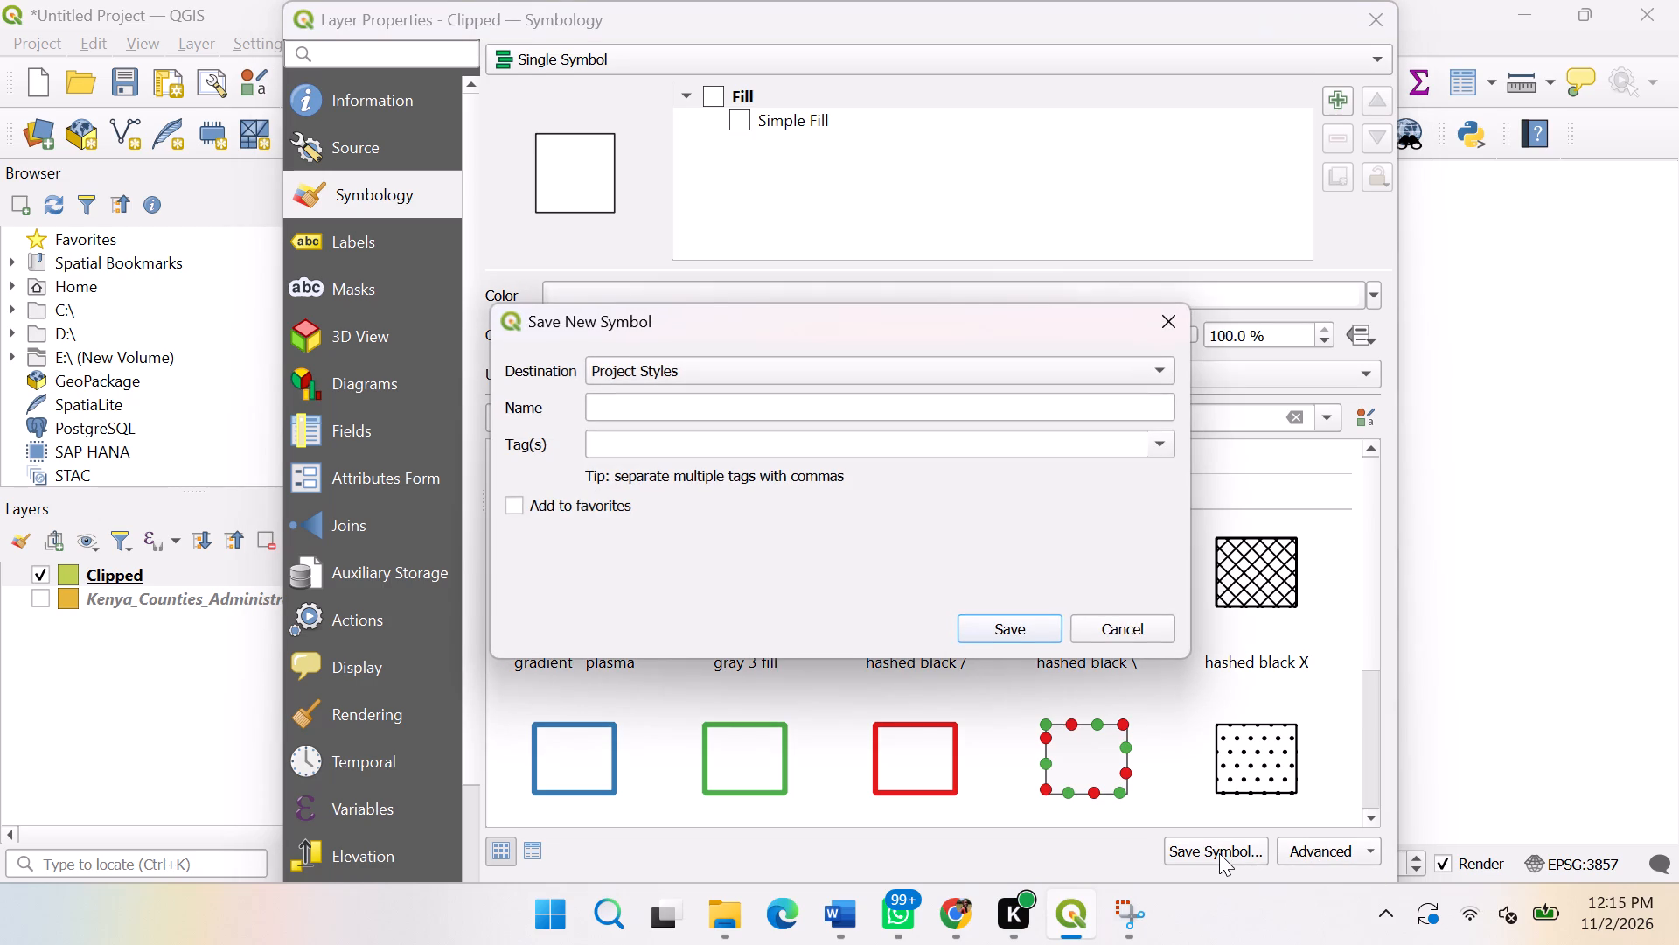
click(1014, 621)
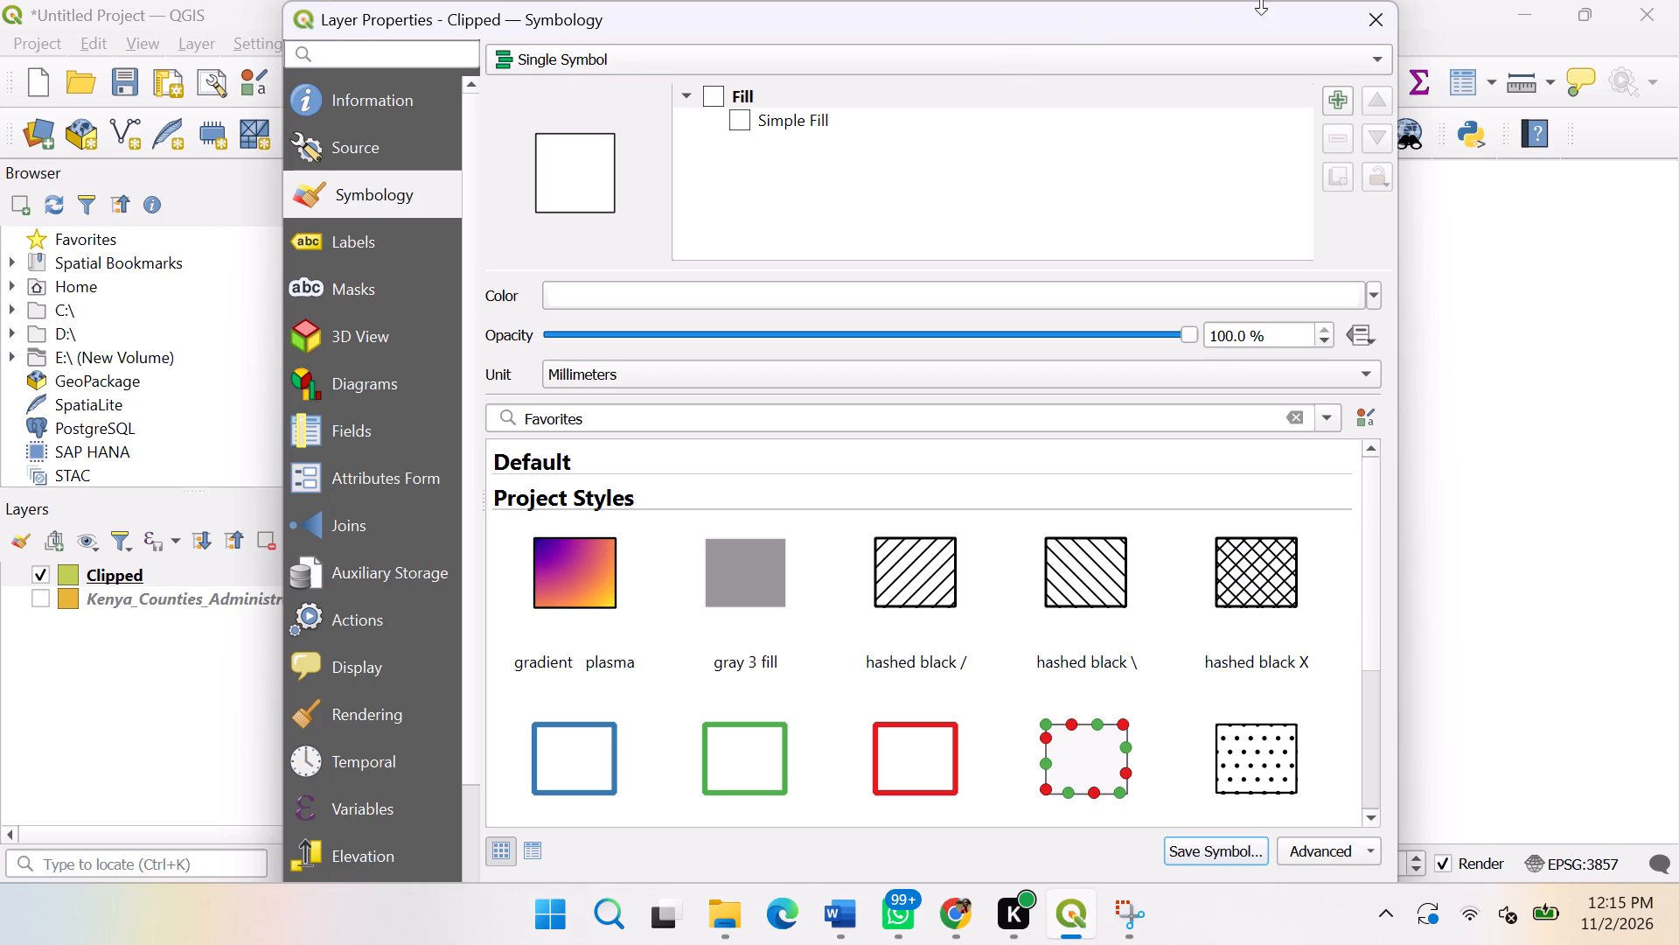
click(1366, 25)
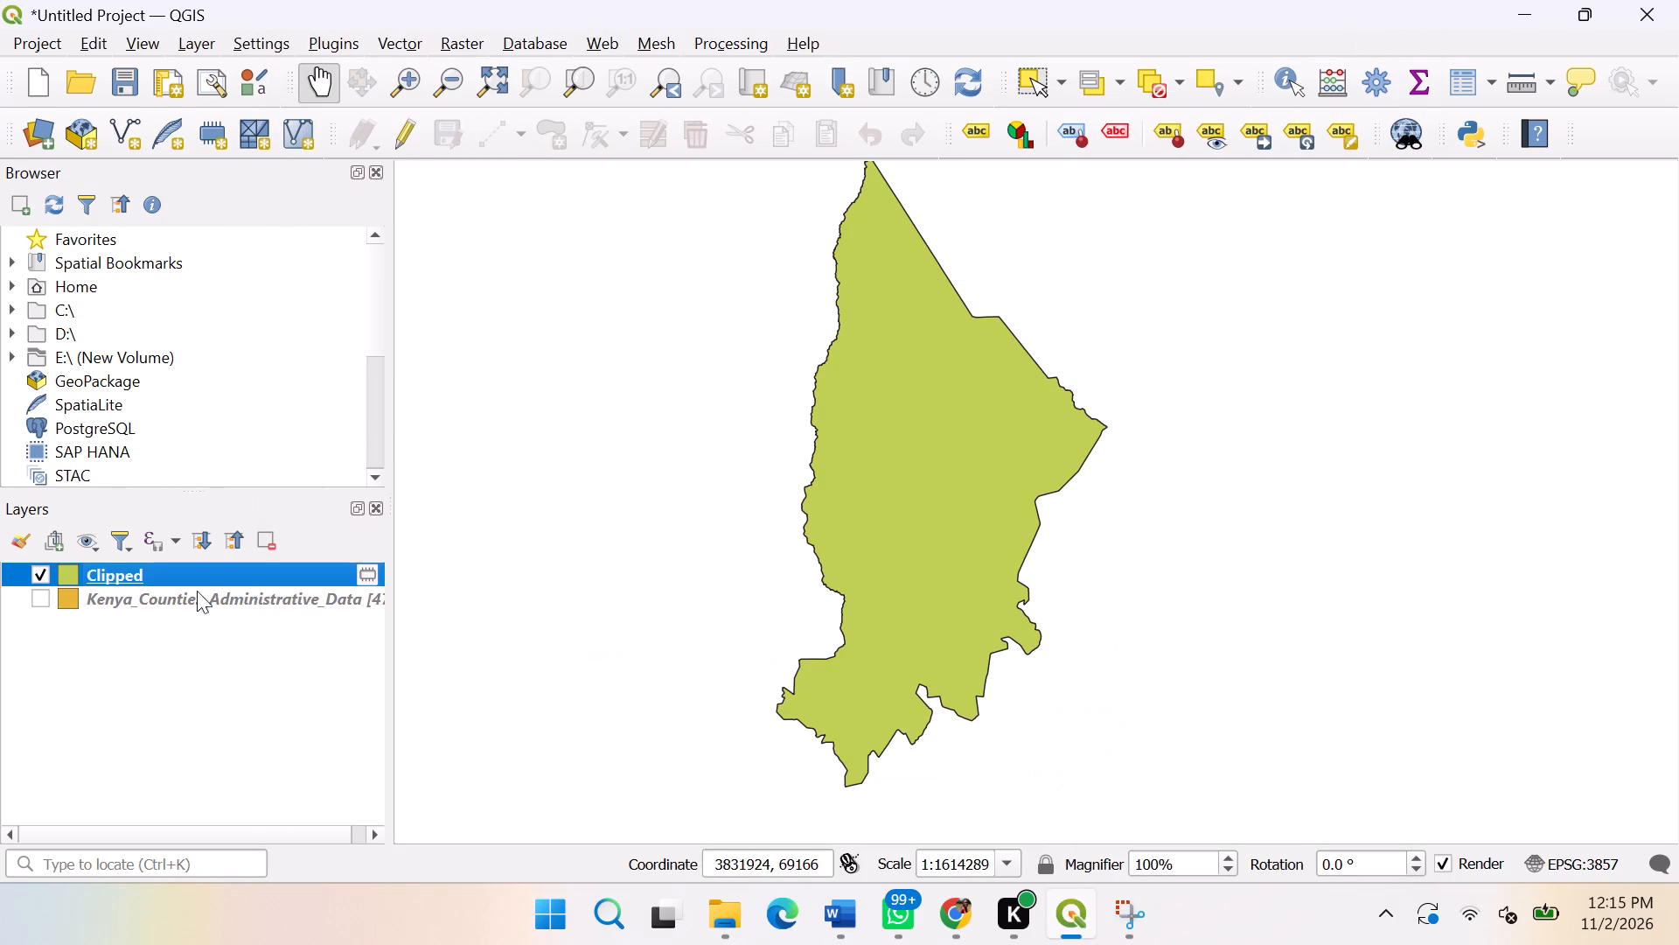
Set the Clipped layer's single-symbol fill colour to white and apply it to the map.
click(65, 576)
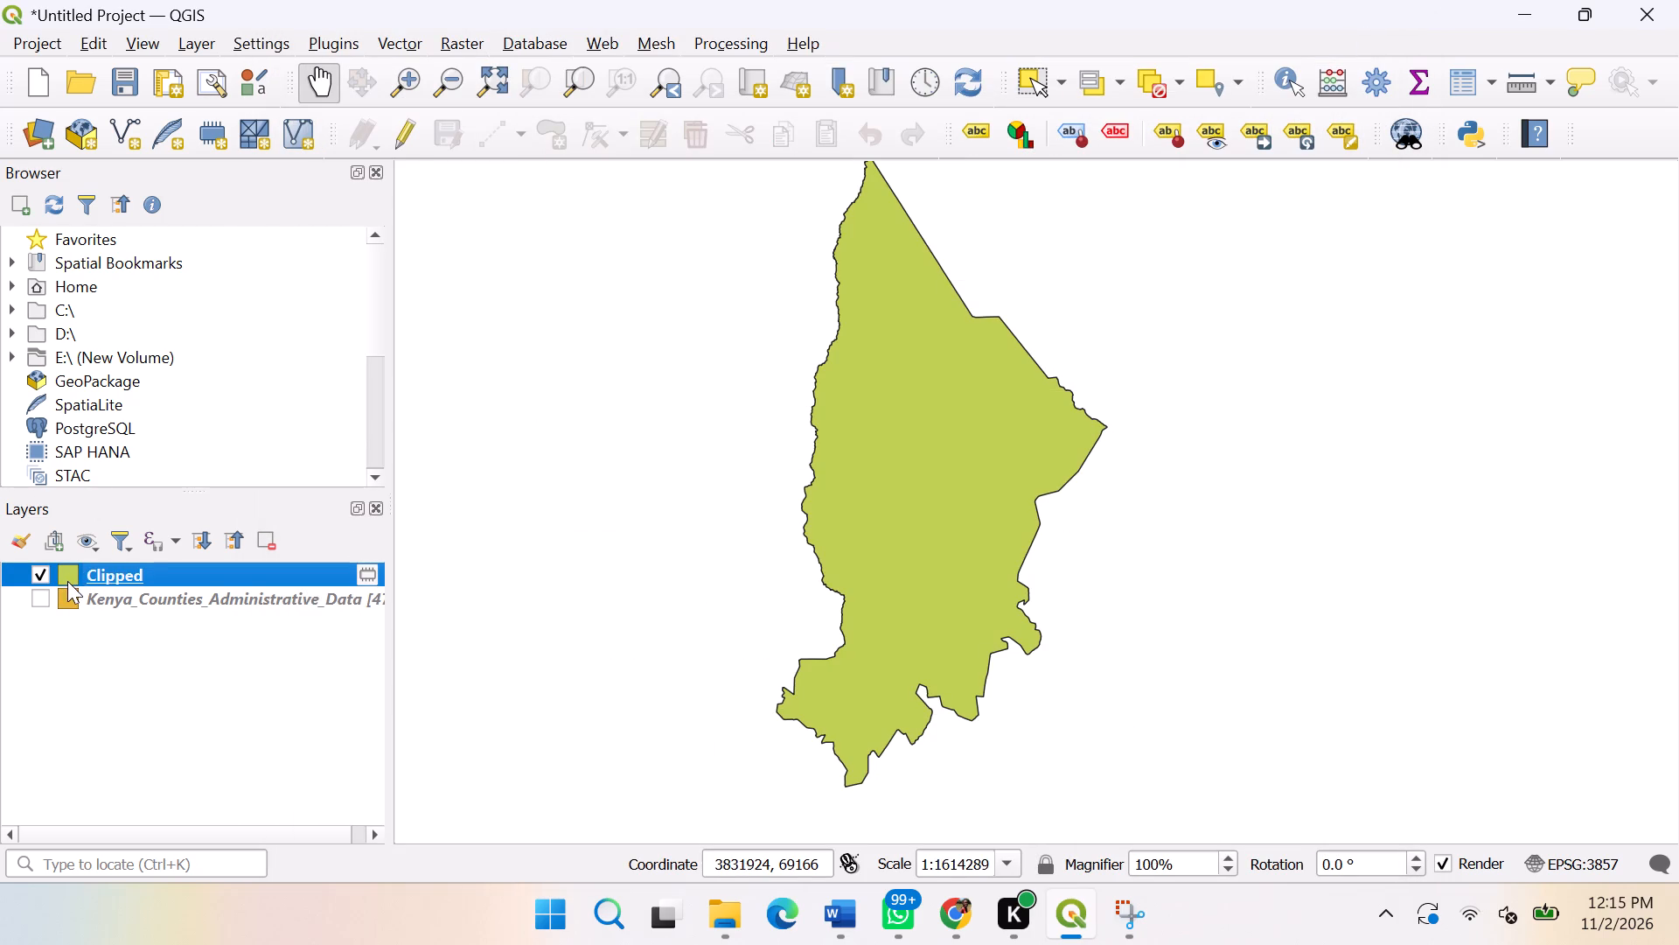
right_click(83, 581)
click(140, 654)
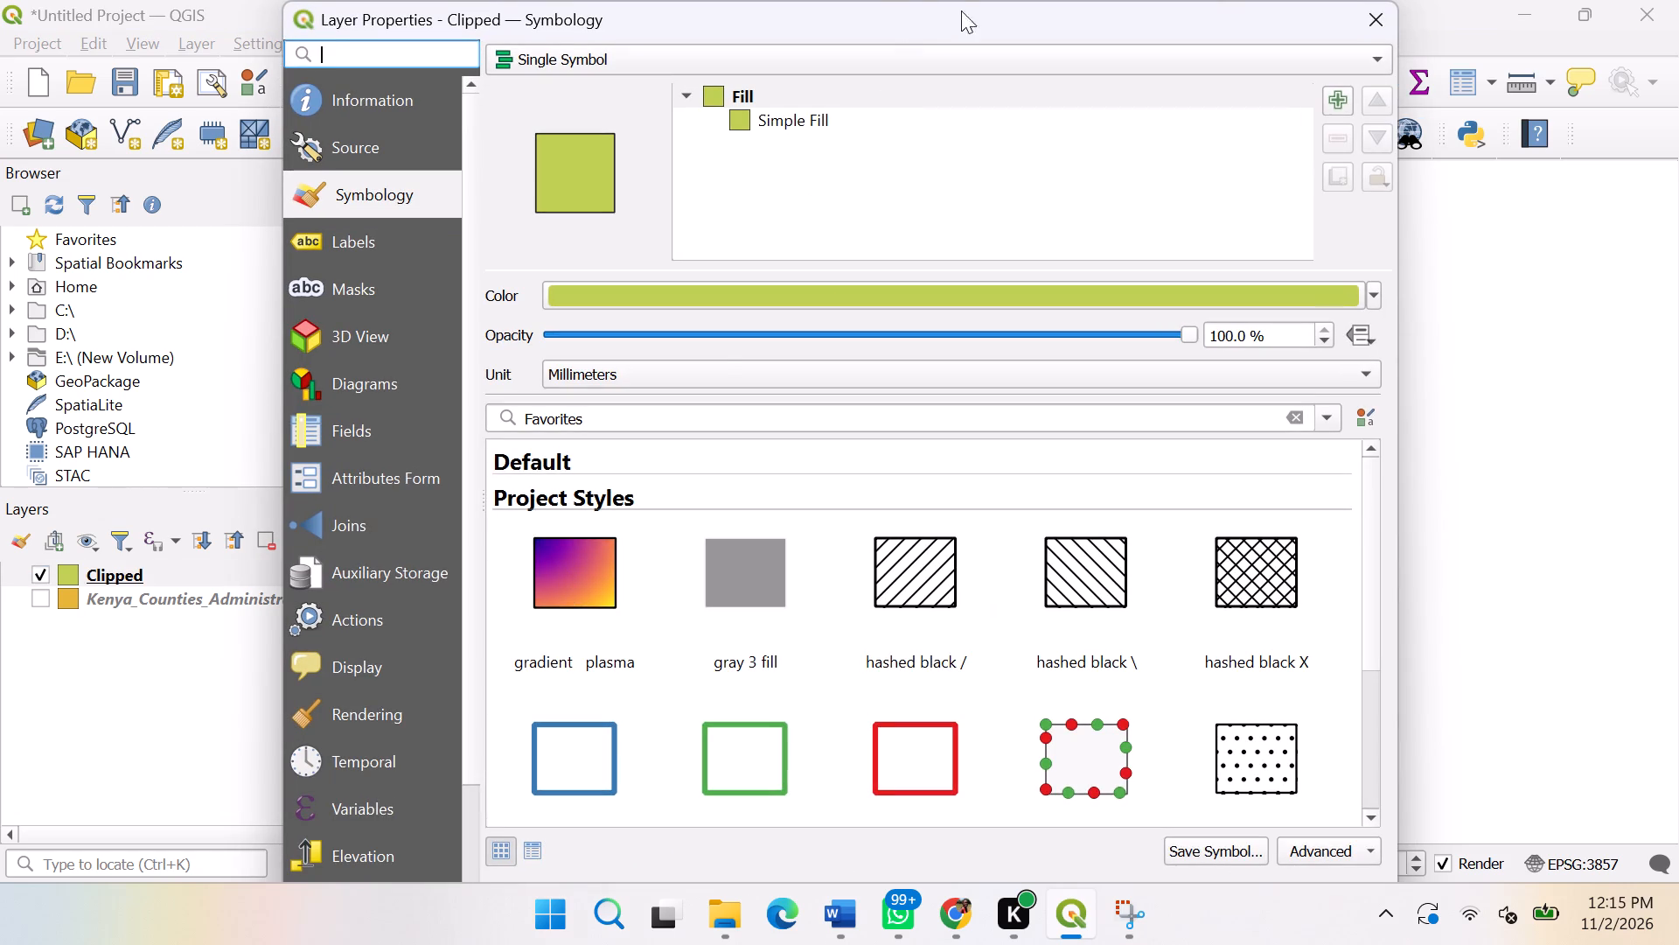
drag(884, 0, 902, 199)
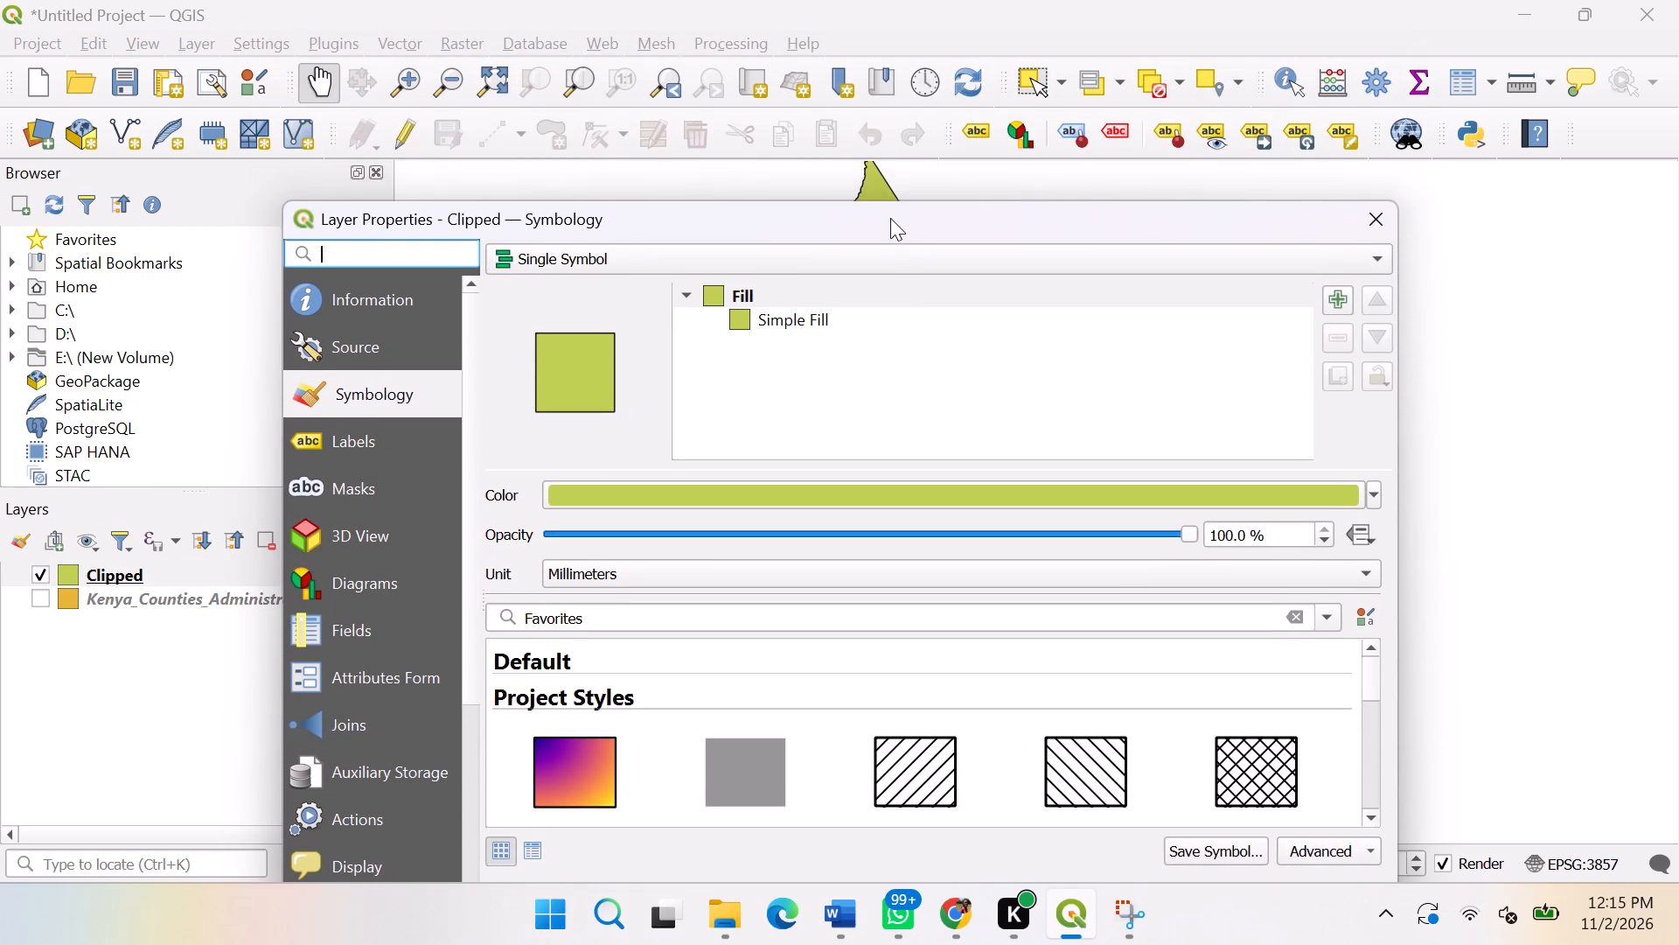
drag(888, 220, 889, 71)
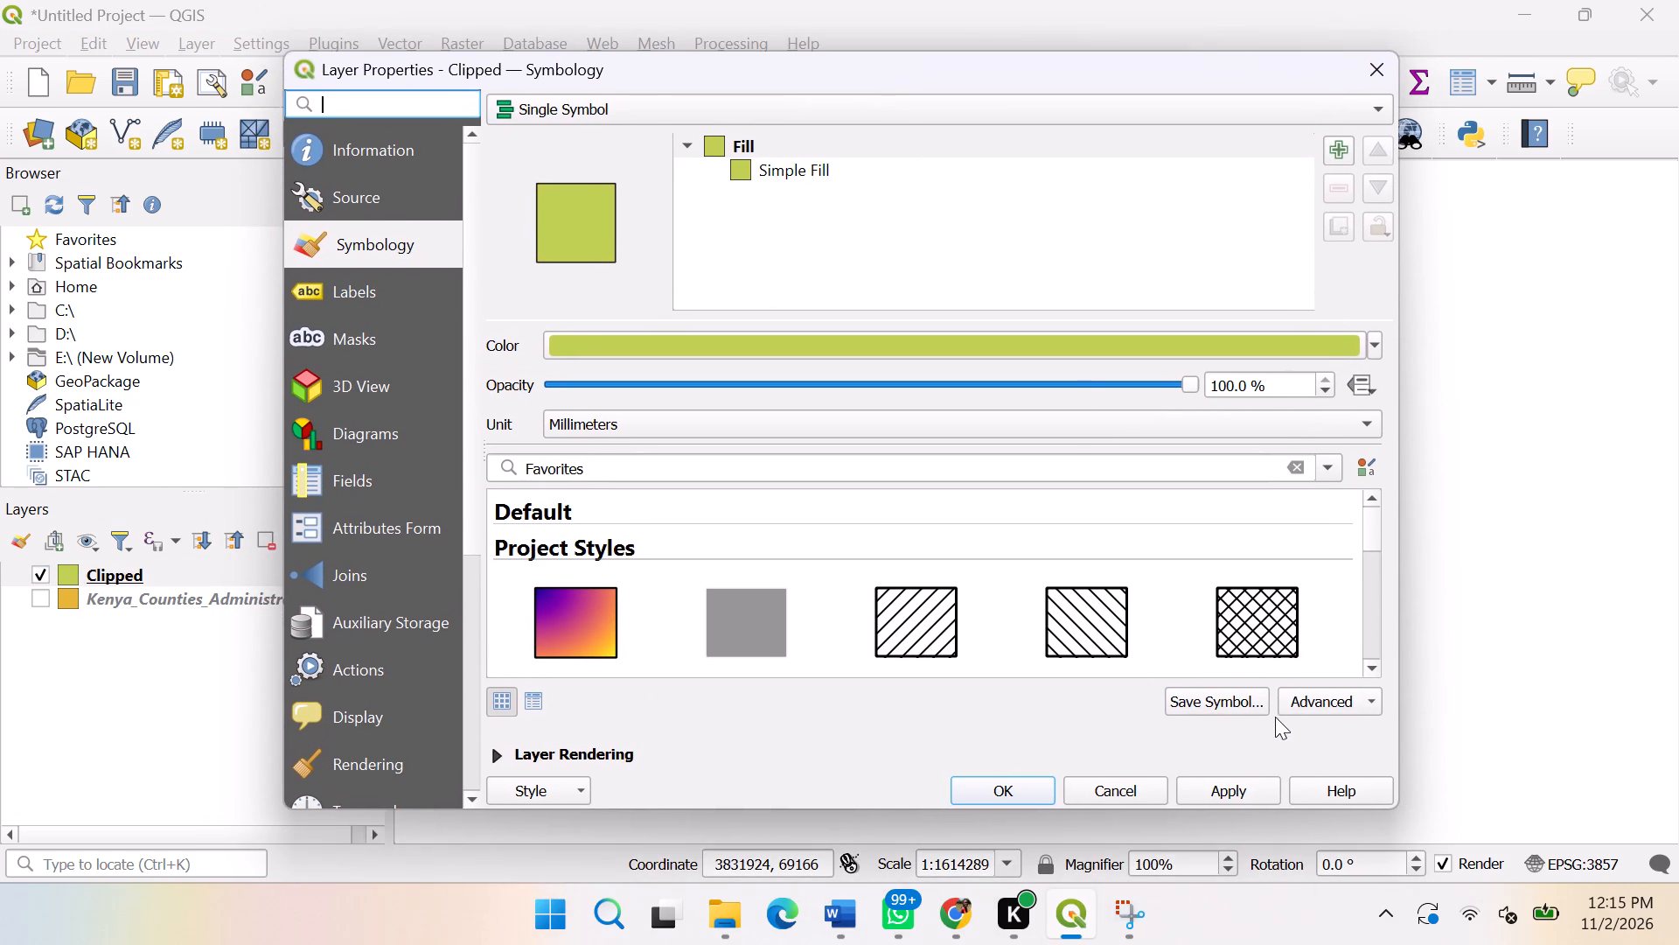
click(1372, 342)
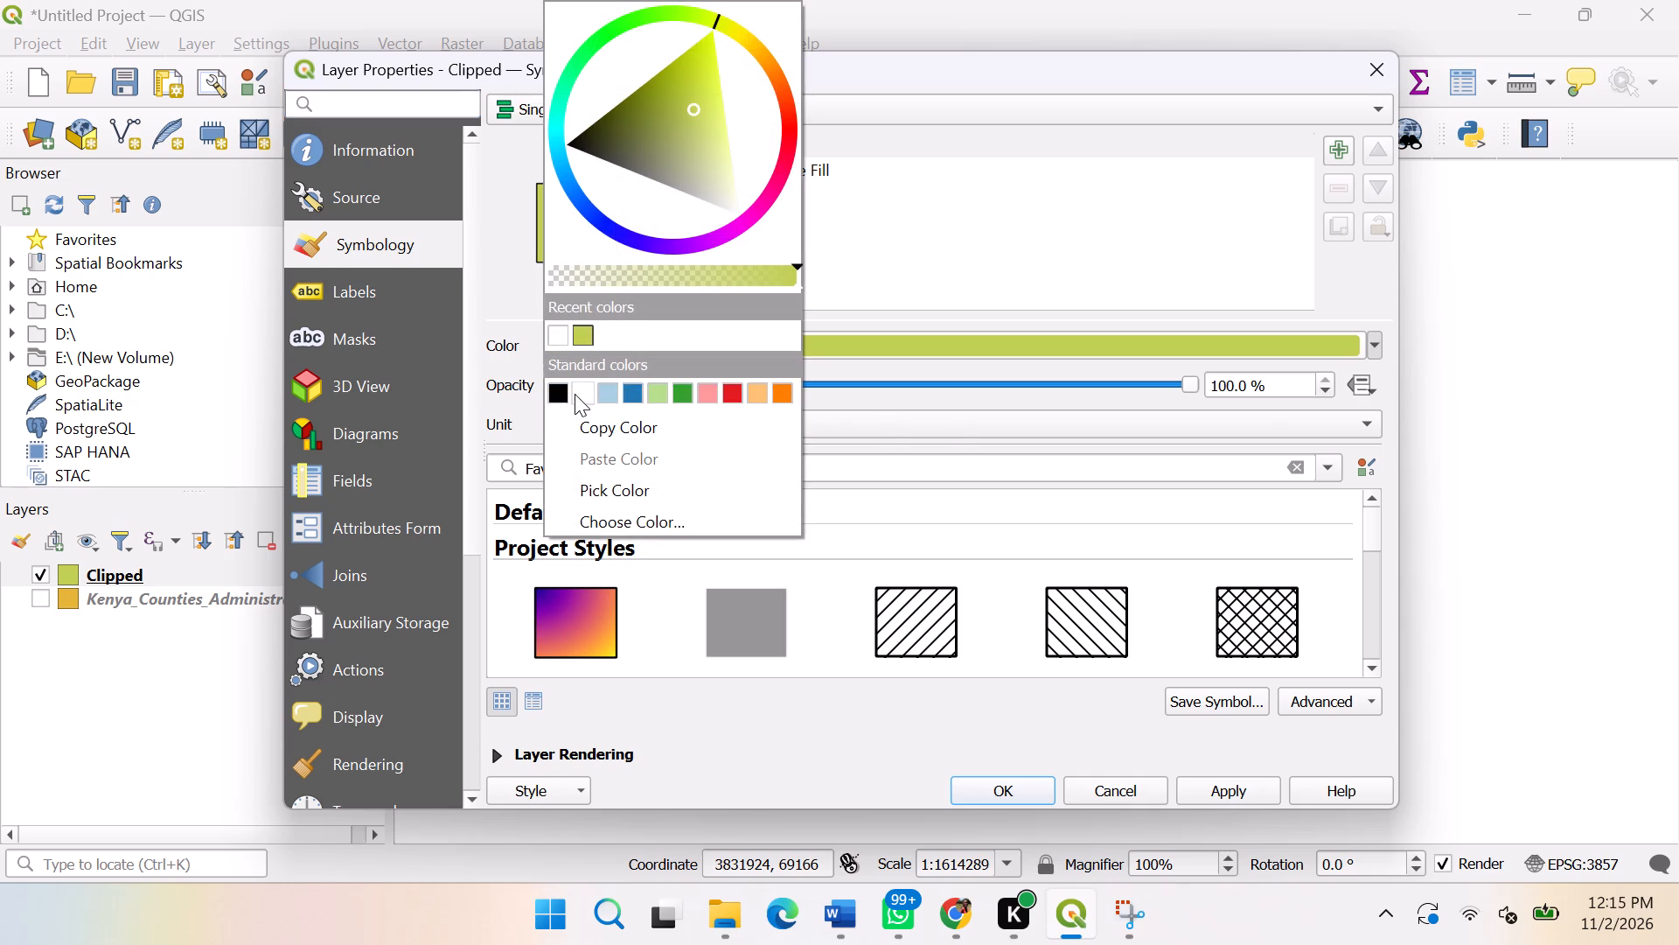
click(575, 394)
click(1214, 782)
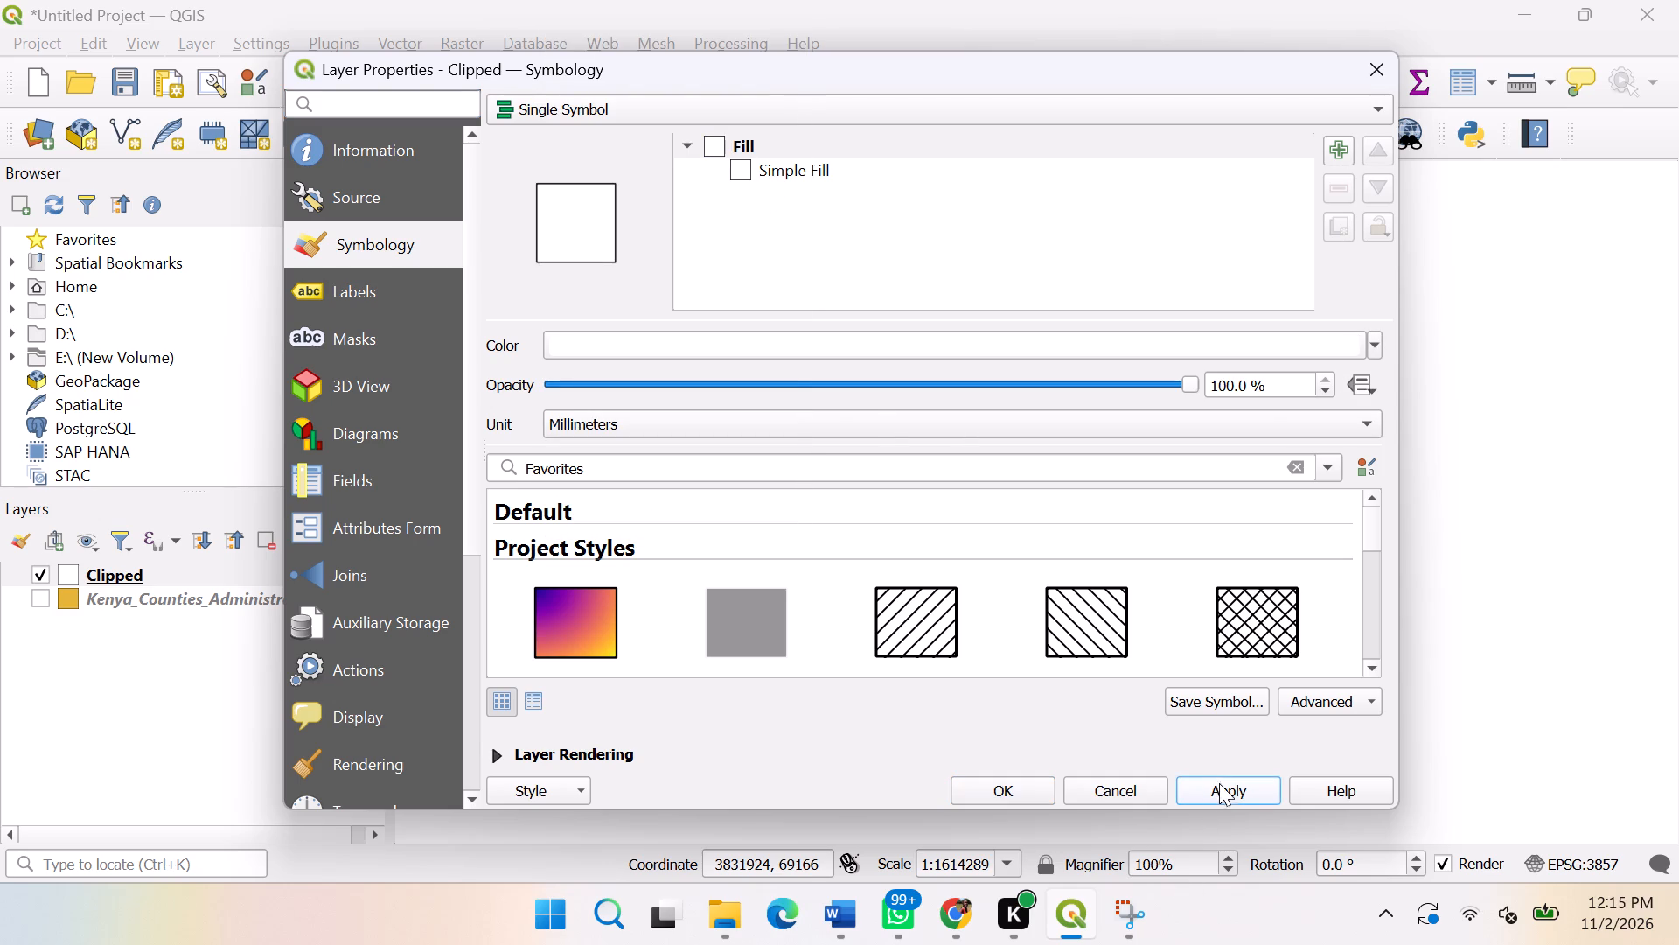
click(993, 787)
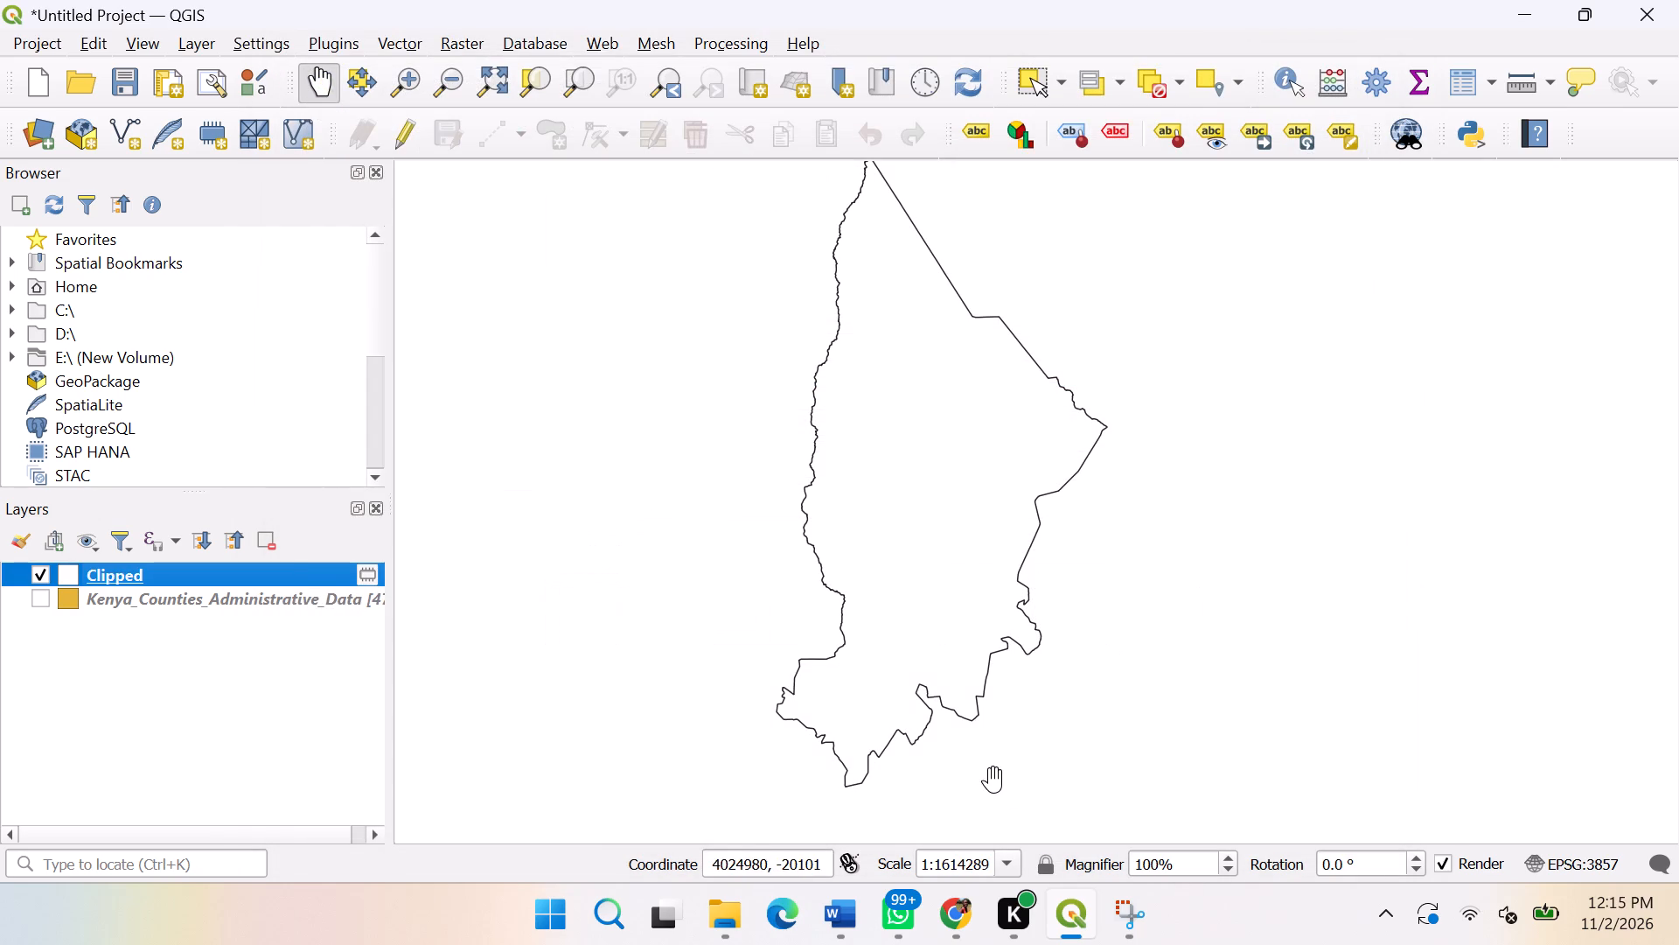
Bring up the available layer actions for the Clipped layer.
right_click(132, 574)
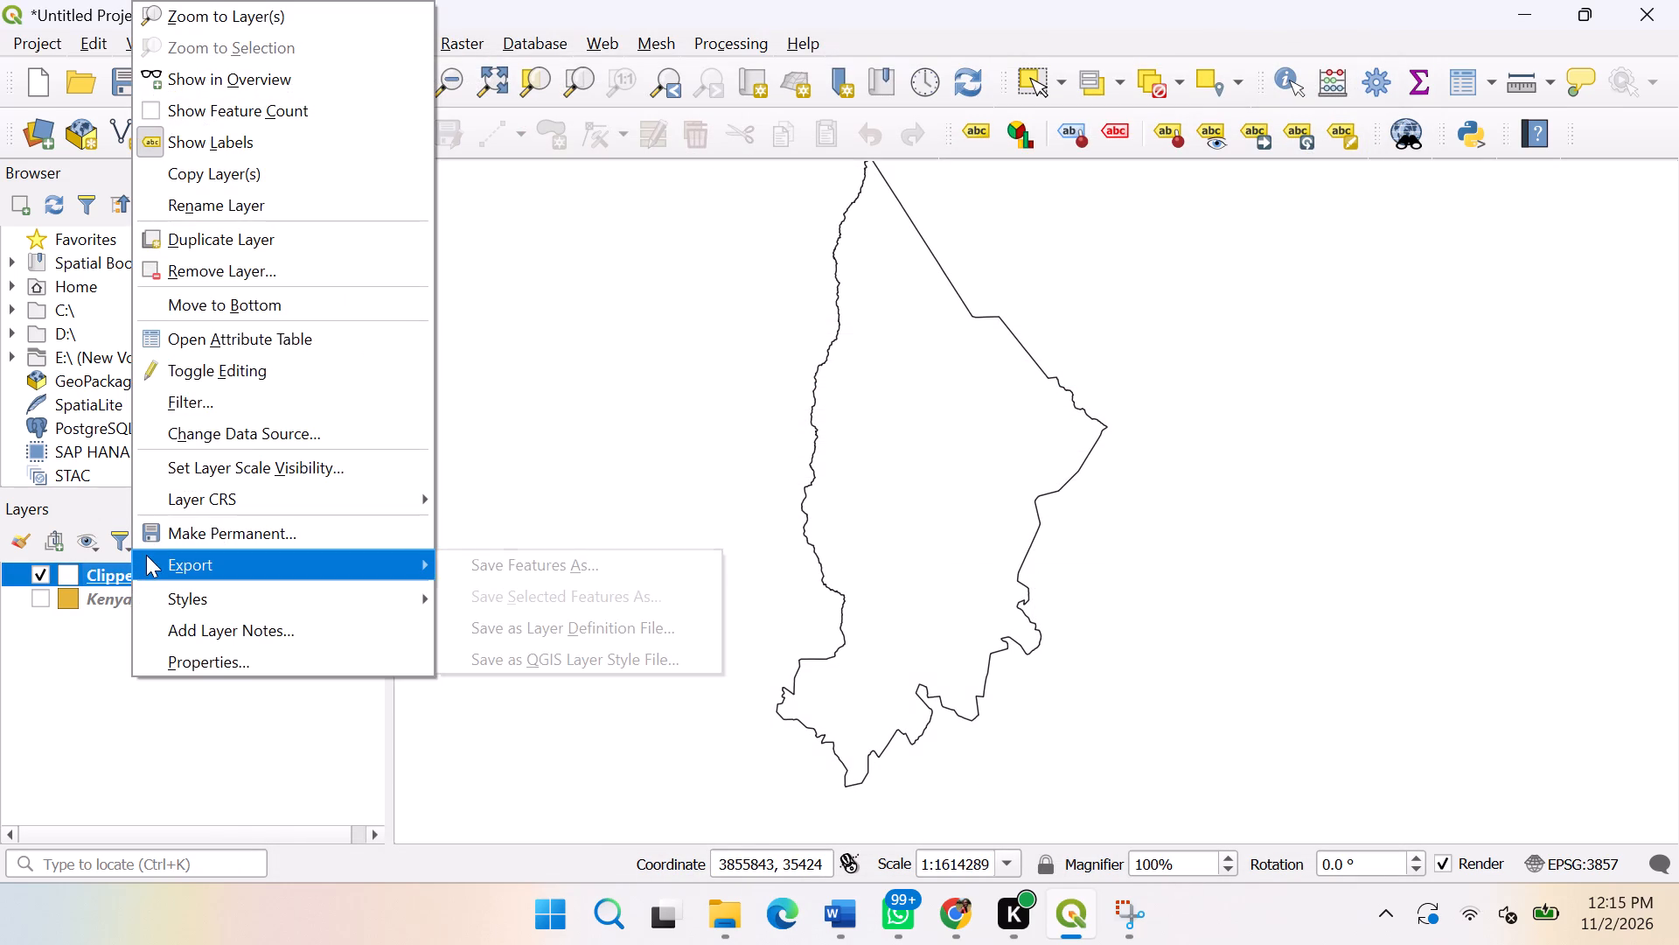
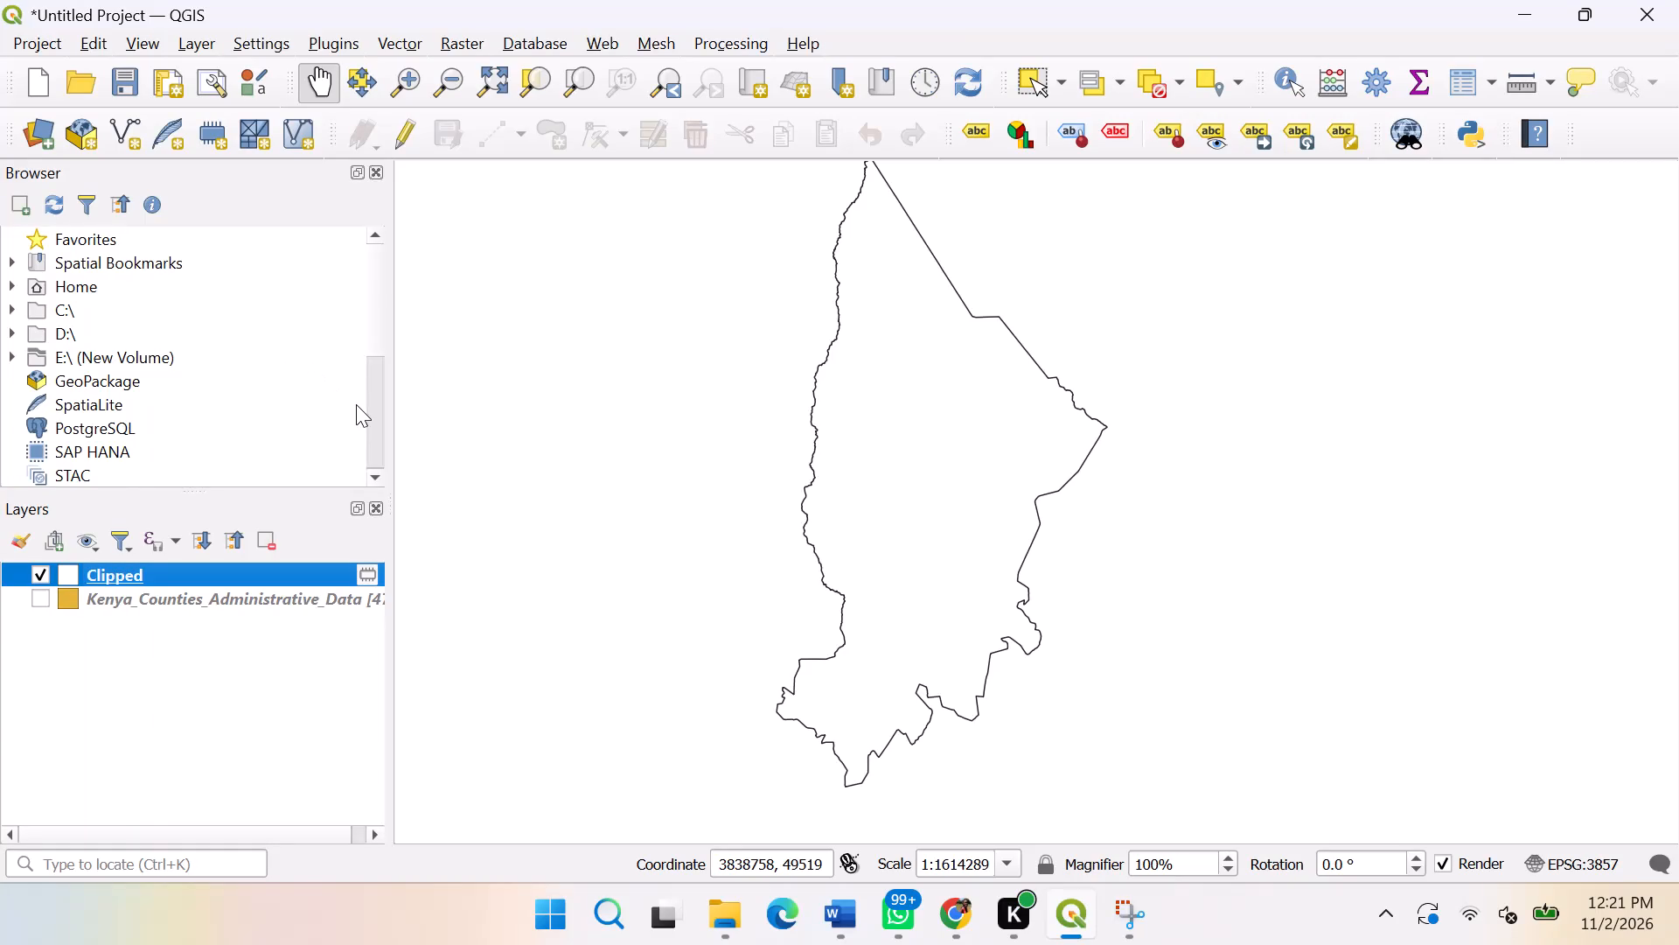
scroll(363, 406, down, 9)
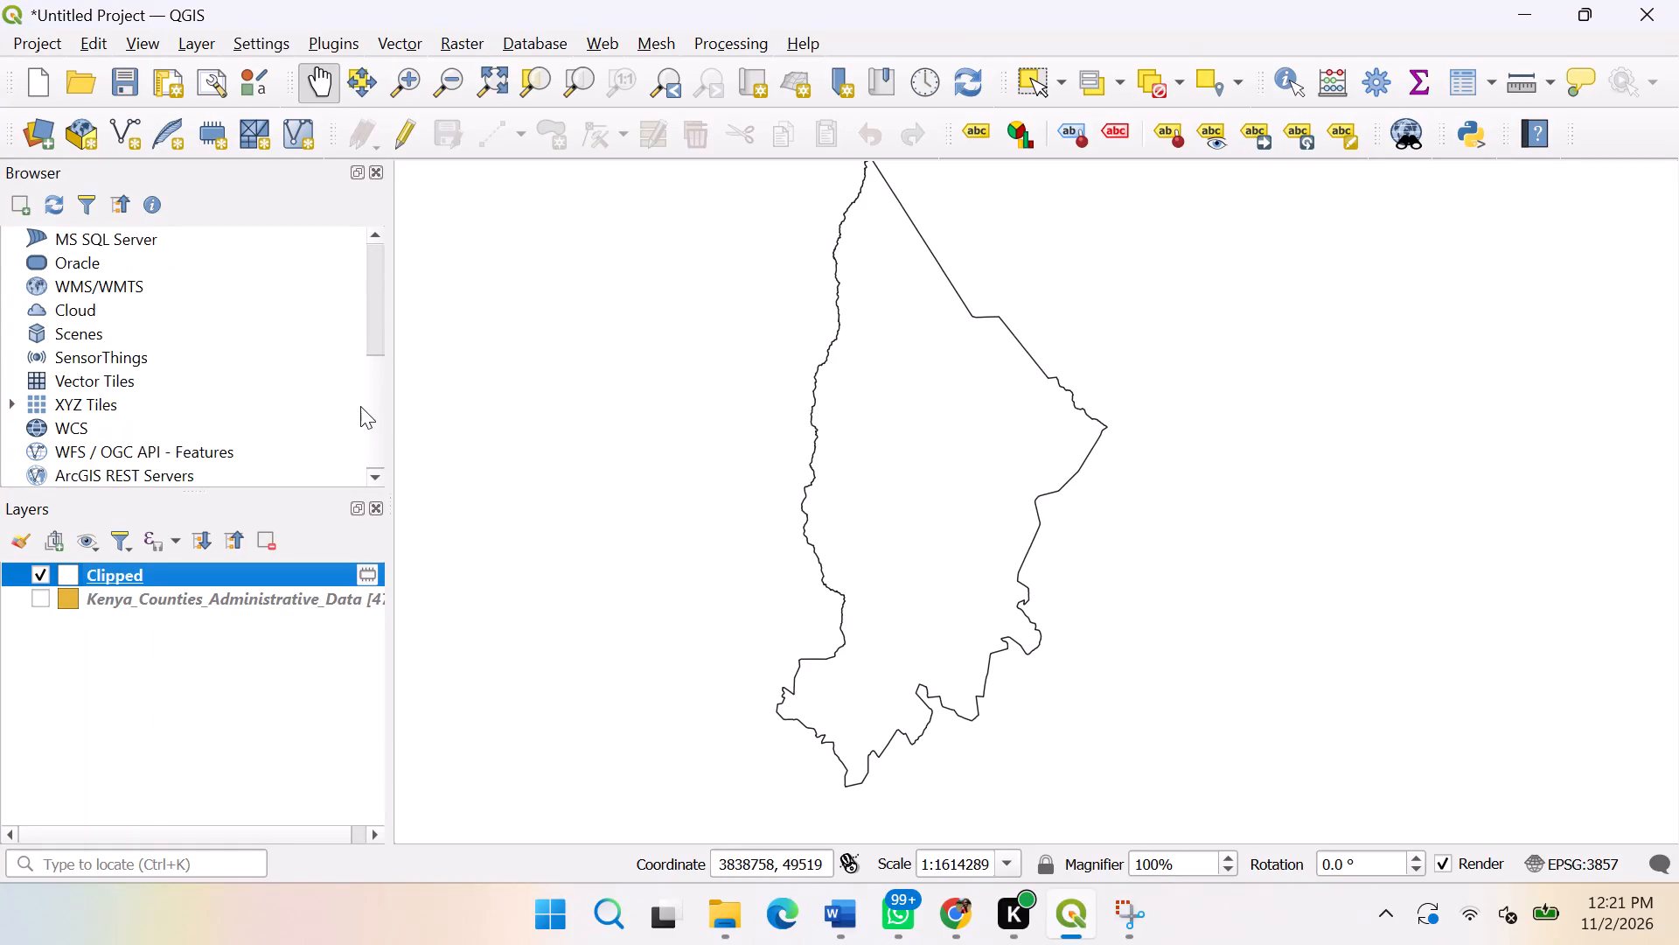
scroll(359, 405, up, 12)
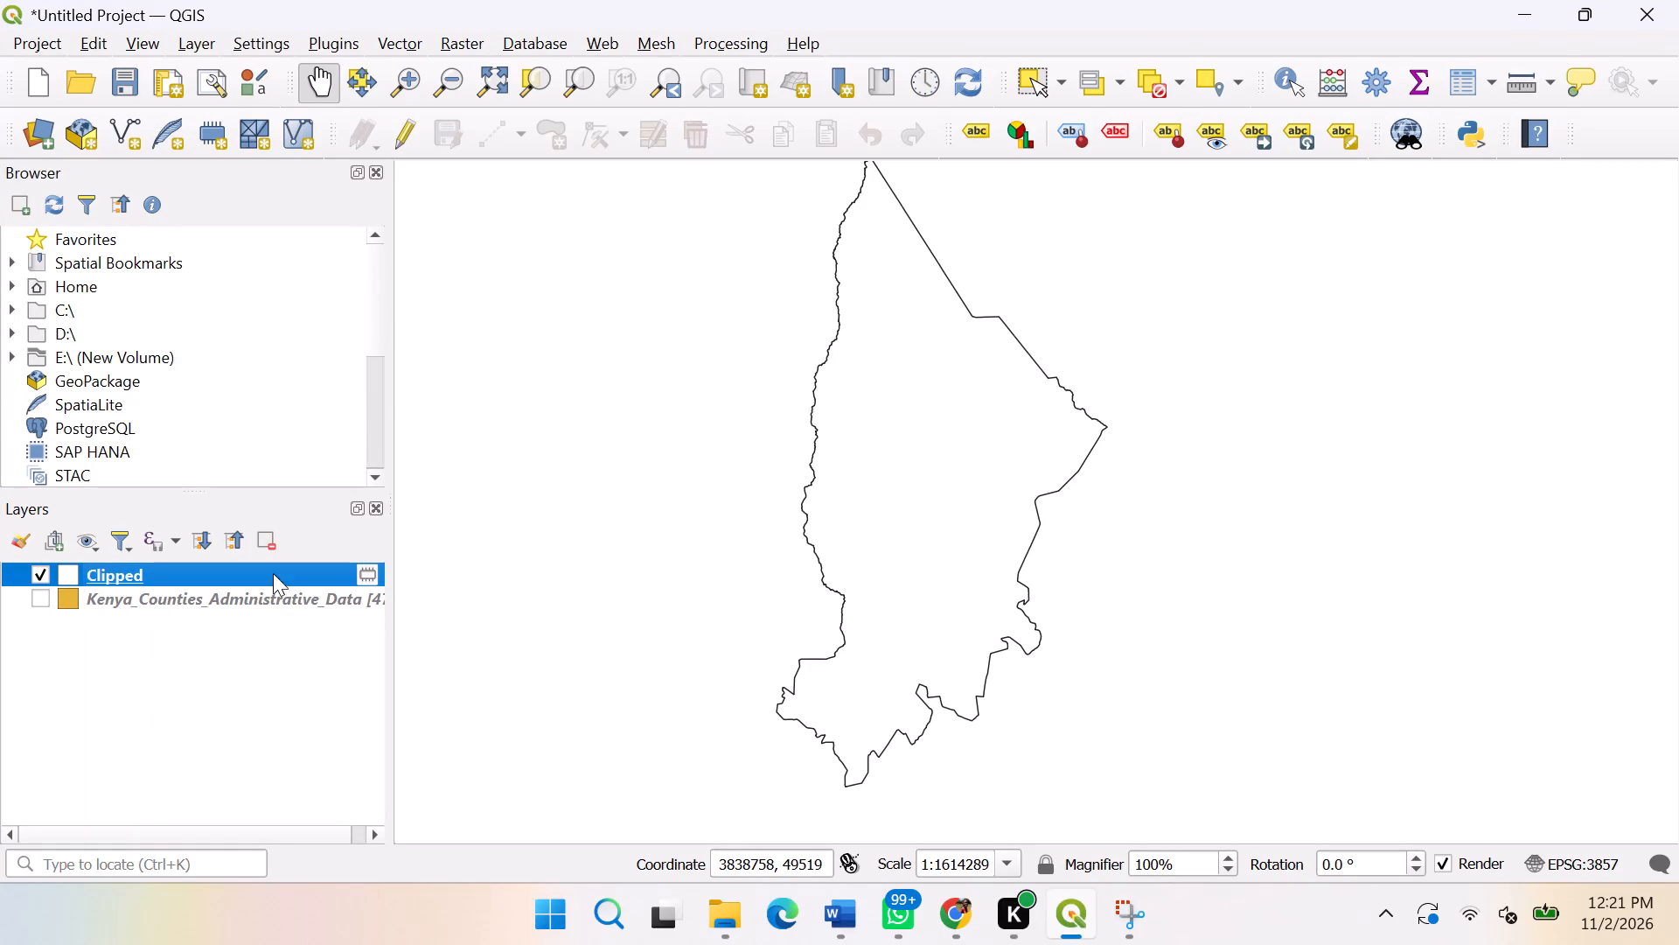
Bring up the available layer actions for the Clipped layer.
right_click(175, 572)
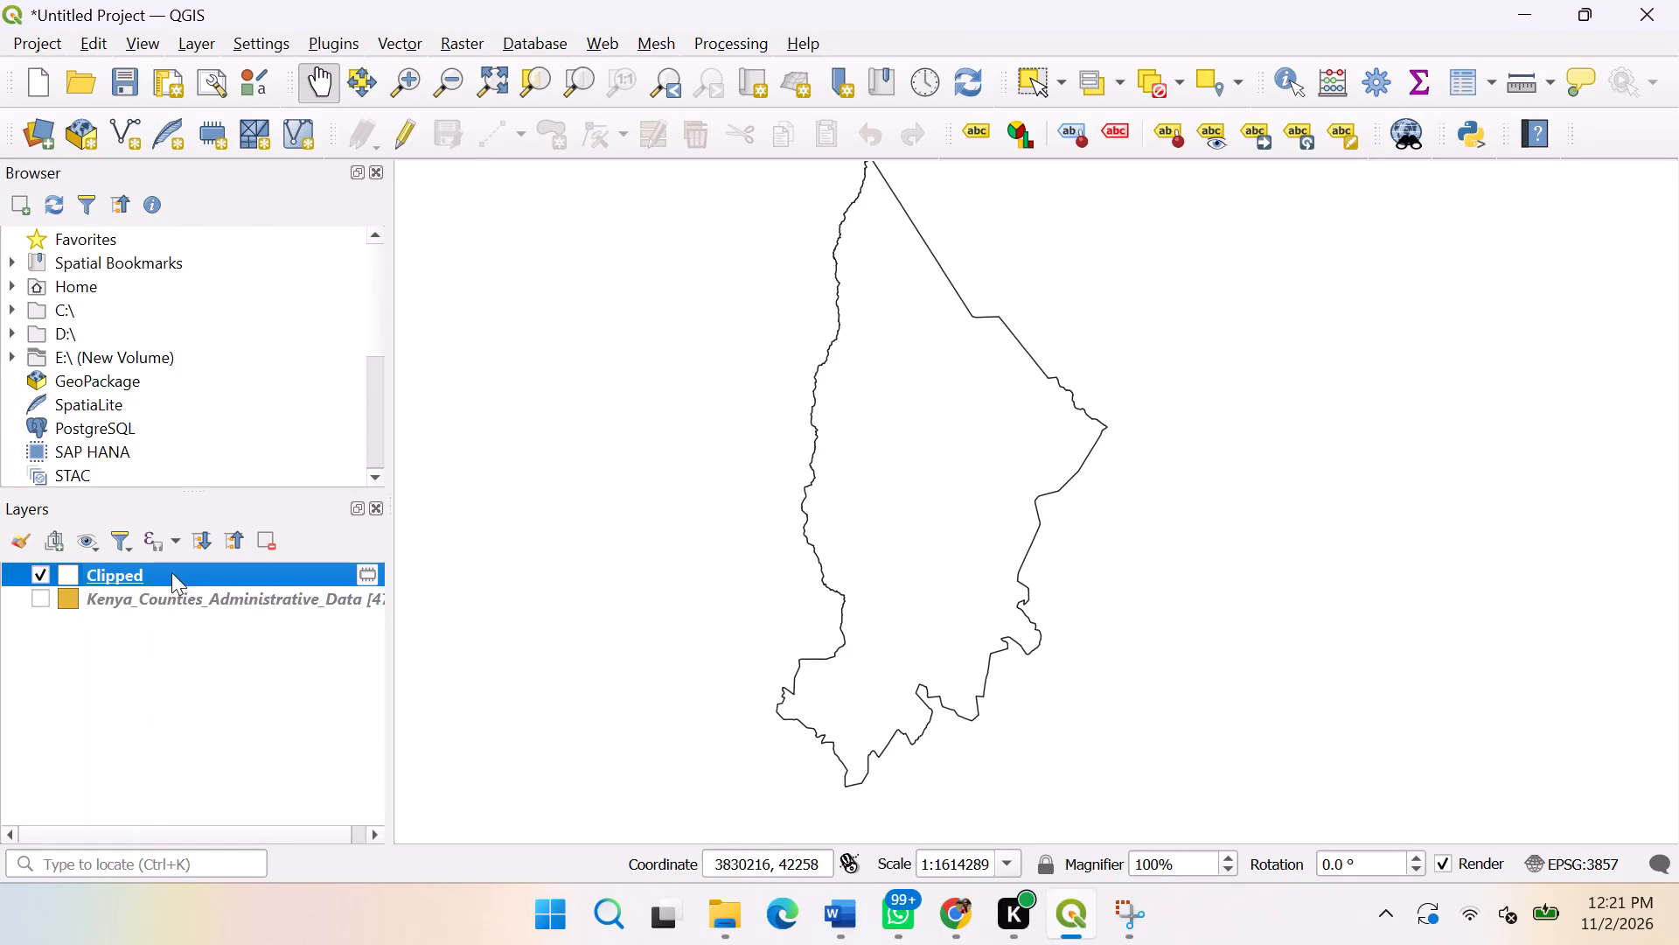